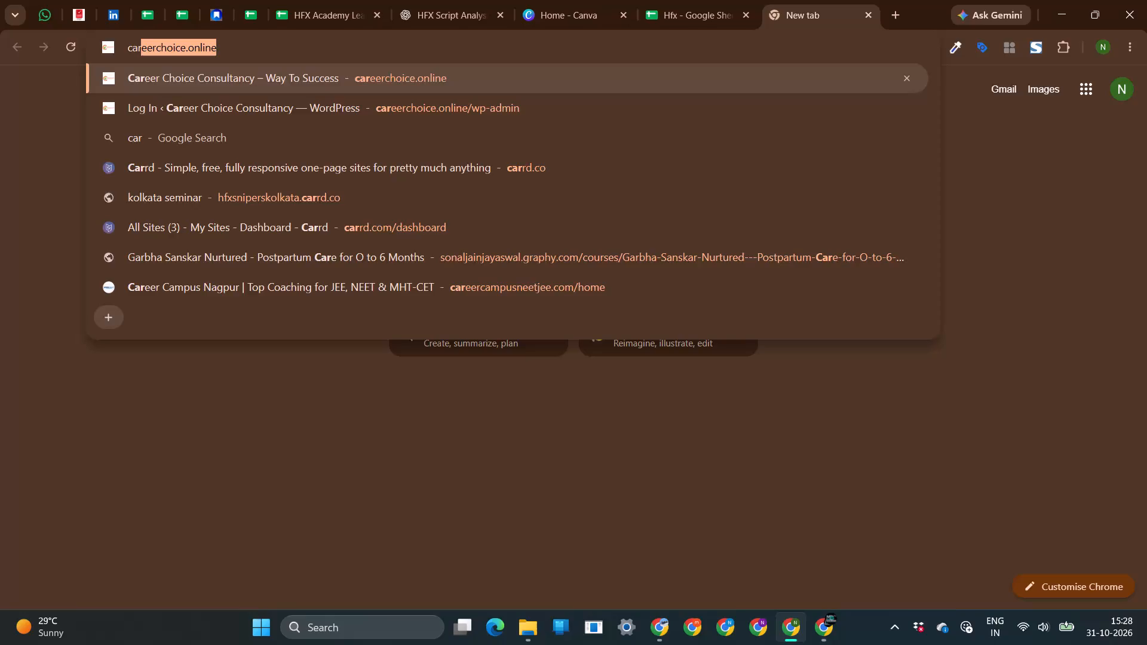
# Open the Kolkata seminar page at hfxsniperskolkata.carrd.co and copy its web address.
pyautogui.press('d')
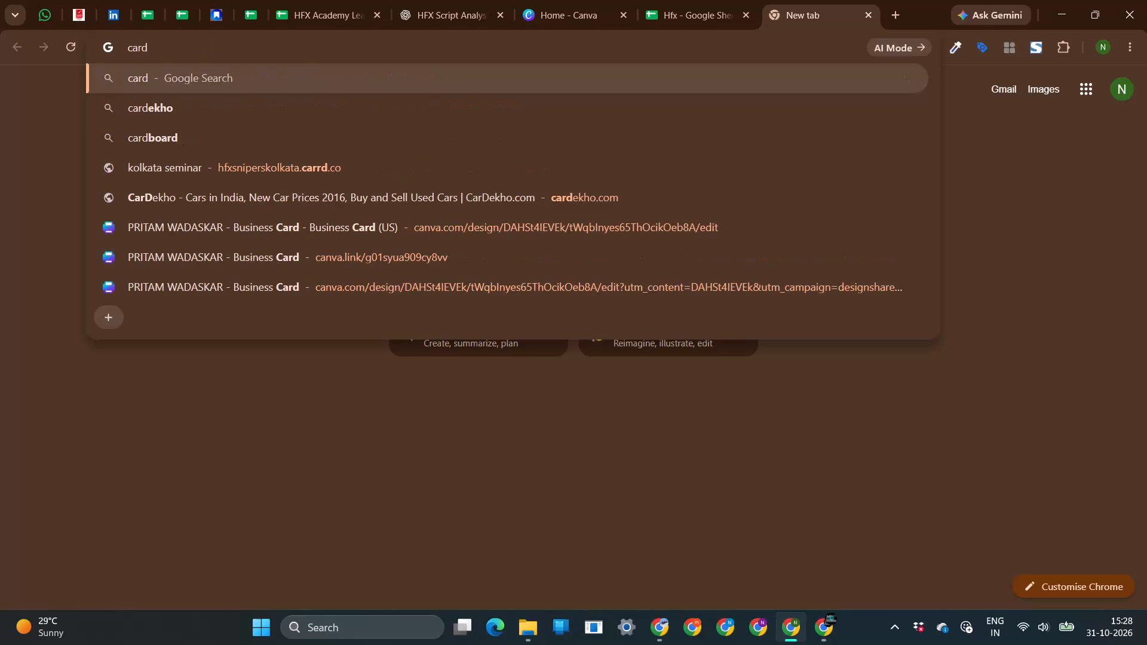
pyautogui.click(462, 164)
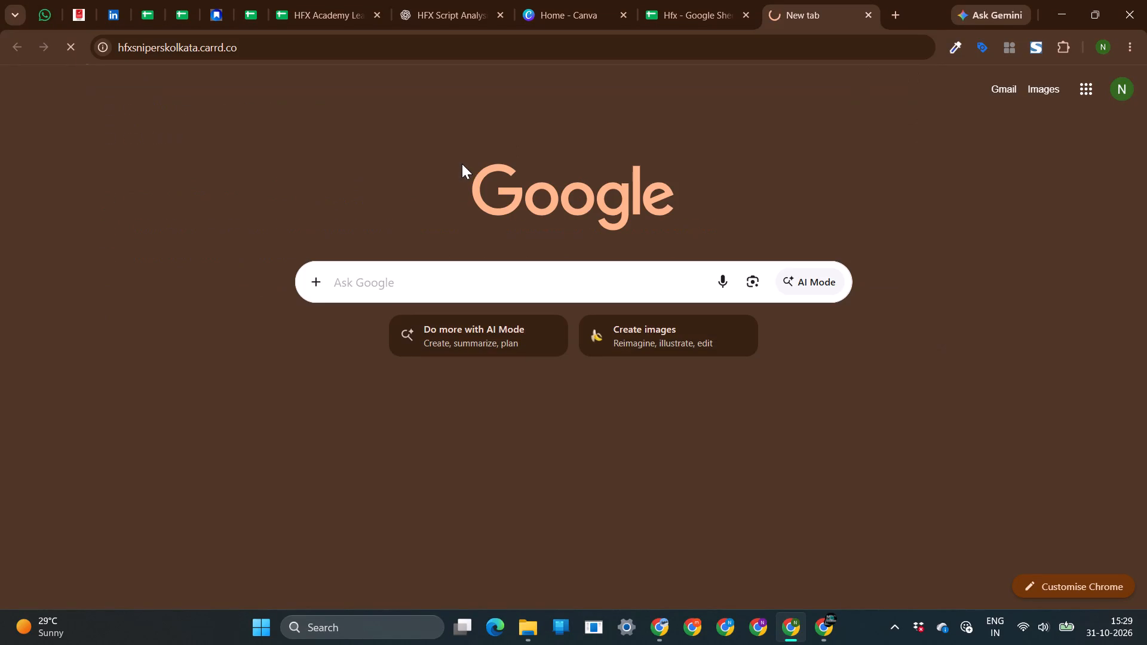
pyautogui.click(214, 48)
pyautogui.hotkey('ctrl', 'c')
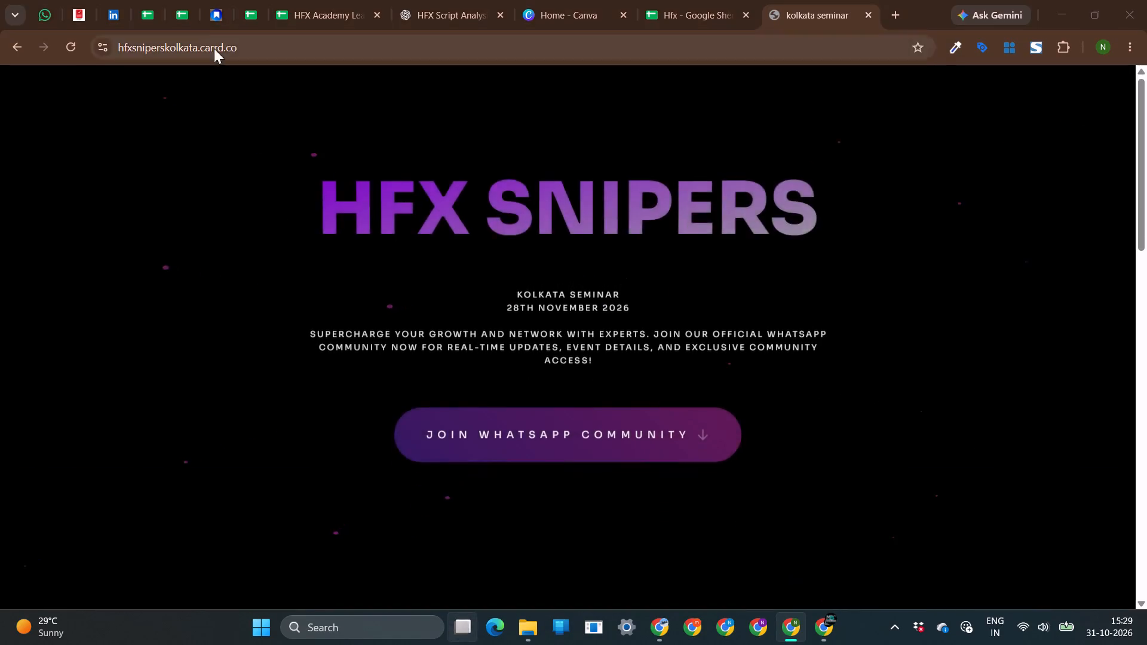
pyautogui.click(453, 177)
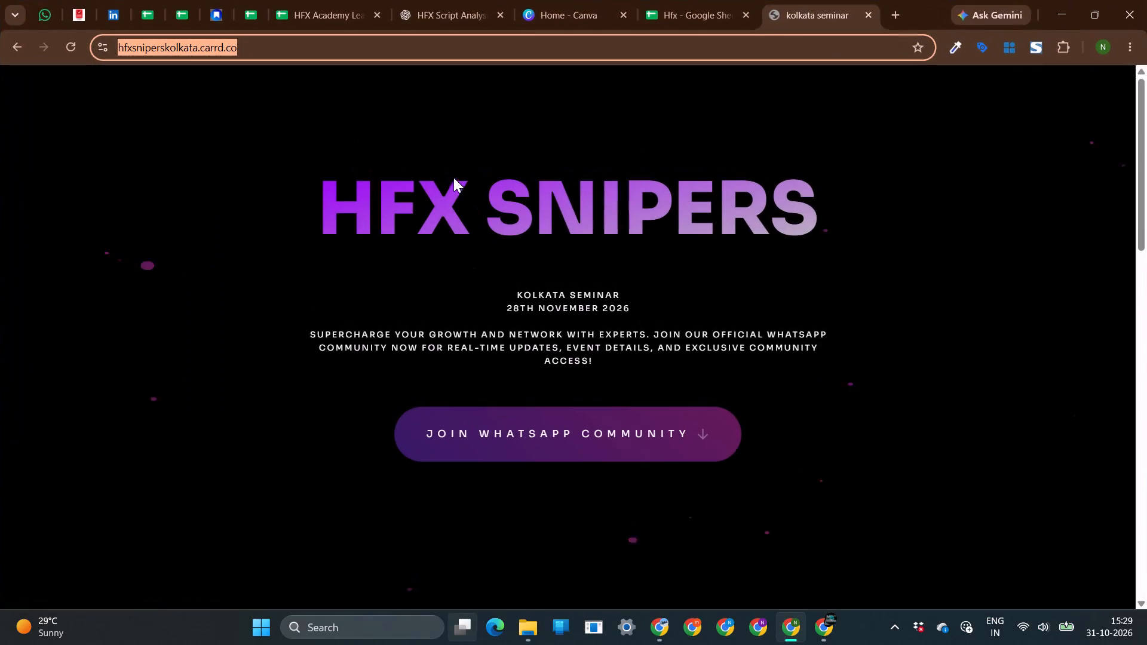
pyautogui.click(826, 616)
pyautogui.click(247, 4)
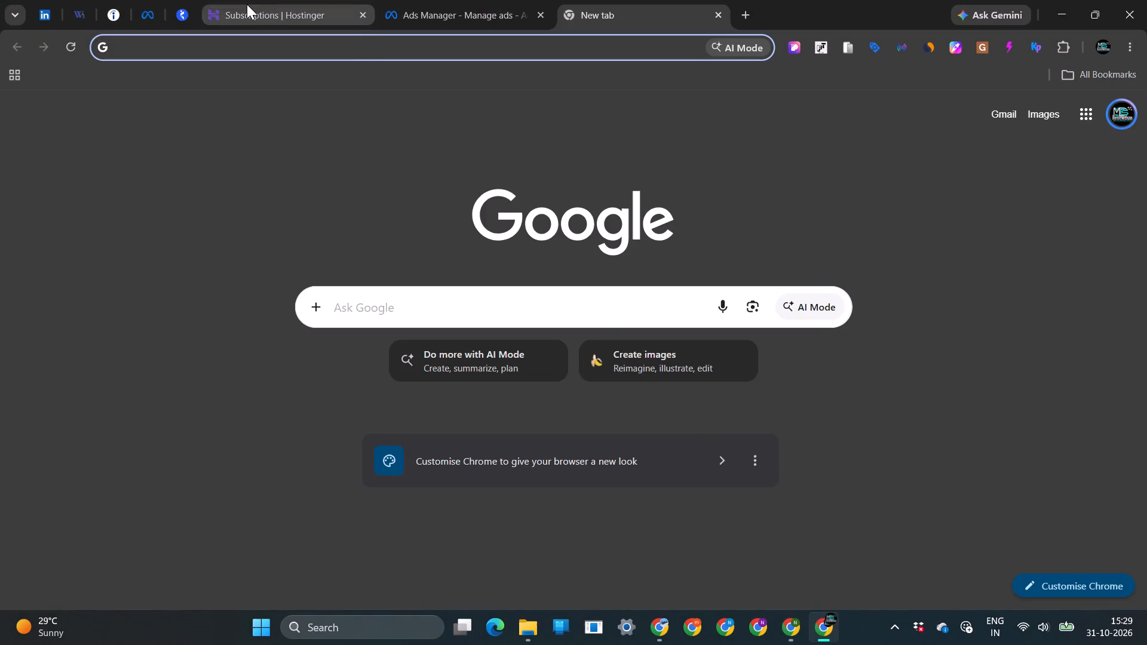
pyautogui.click(143, 2)
pyautogui.keyDown('ctrl'); pyautogui.click(292, 212); pyautogui.keyUp('ctrl')
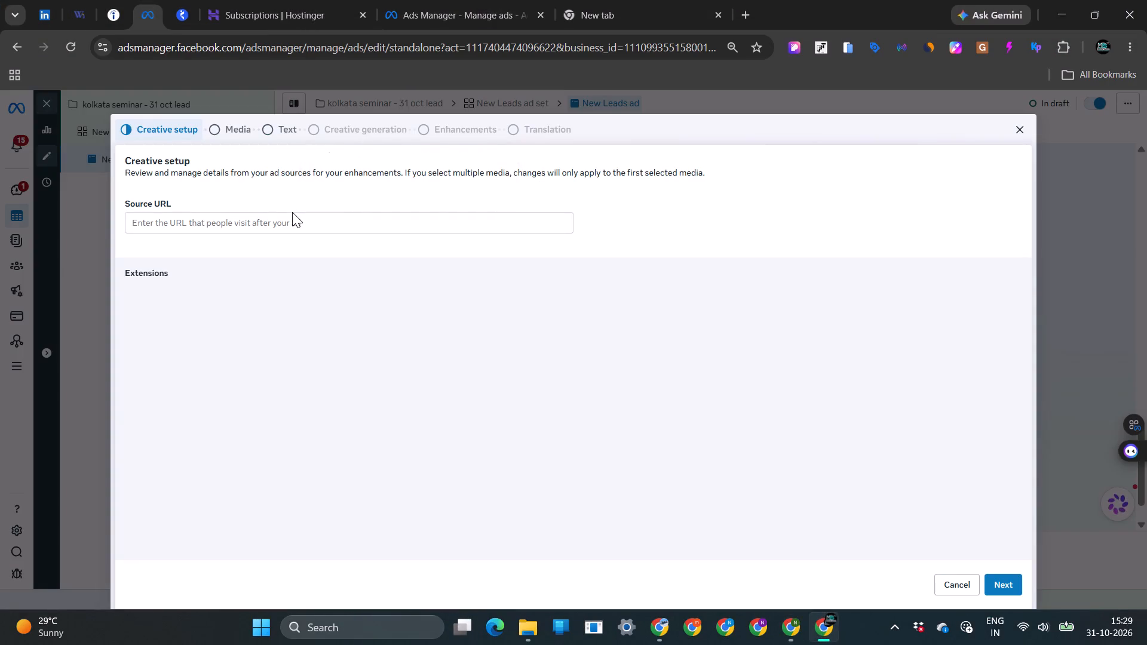
pyautogui.click(283, 227)
pyautogui.hotkey('ctrl', 'v')
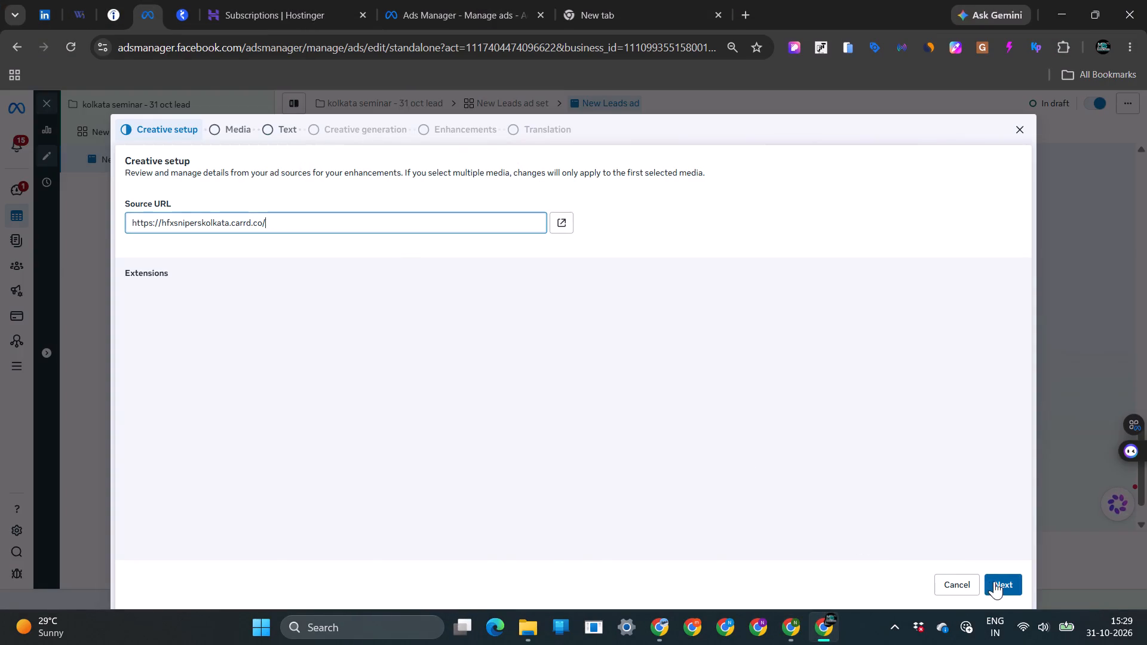
pyautogui.click(994, 581)
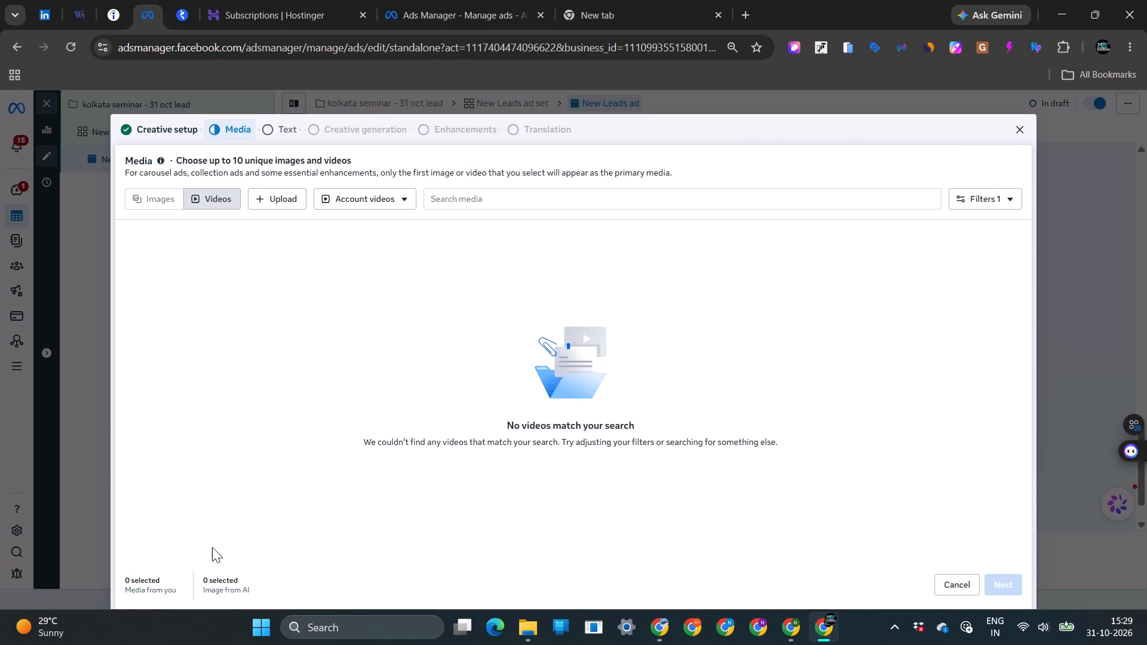
# Upload the Hfx video from the Downloads folder as the ad's media.
pyautogui.click(284, 198)
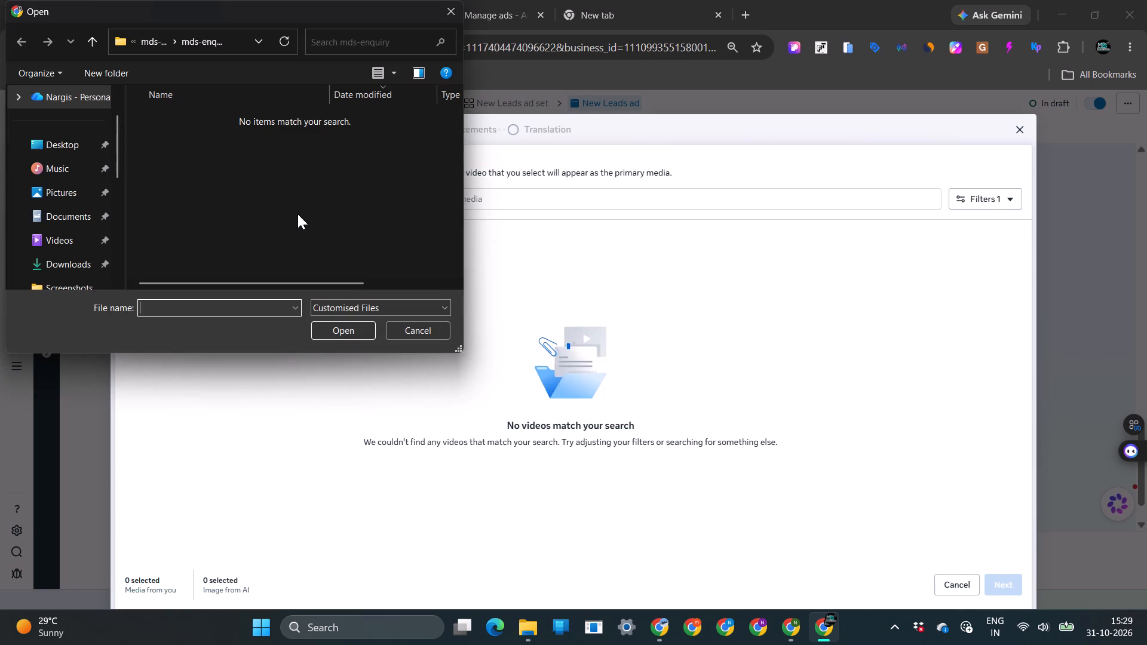
pyautogui.scroll(3, 145, 186)
pyautogui.click(71, 260)
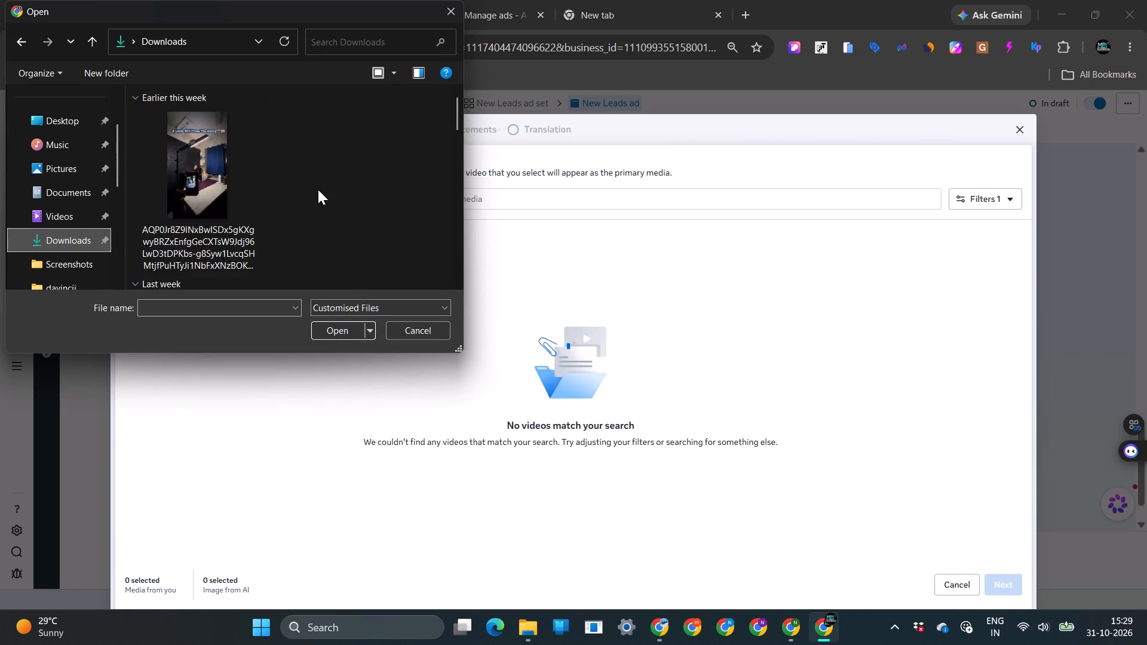
pyautogui.scroll(10, 318, 189)
pyautogui.click(209, 201)
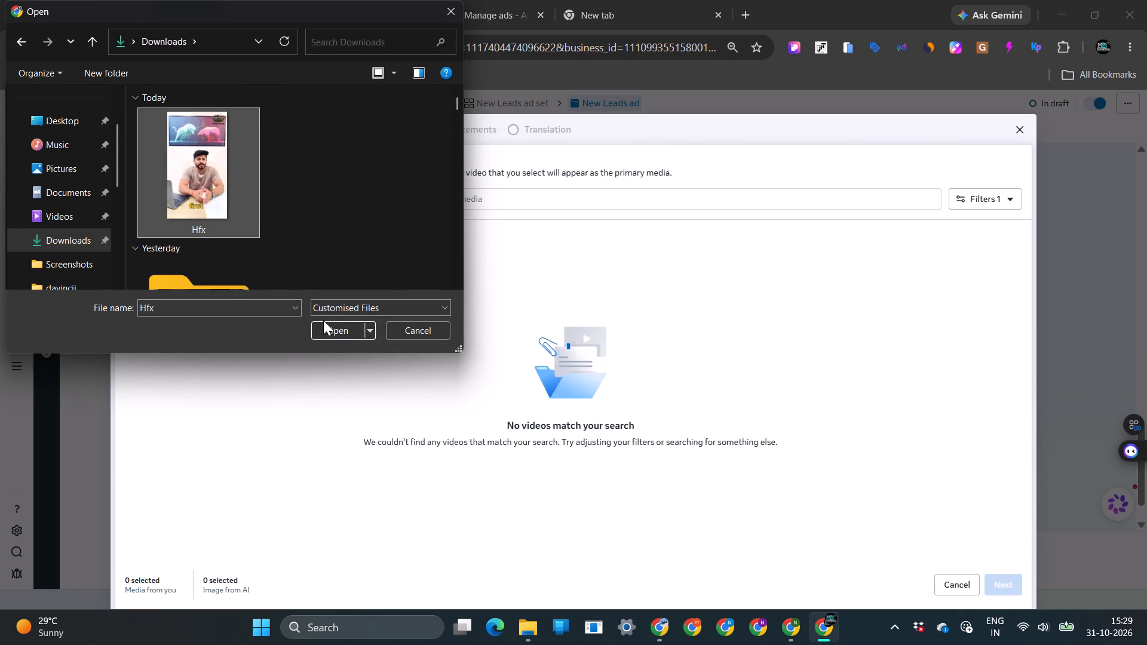
pyautogui.click(331, 326)
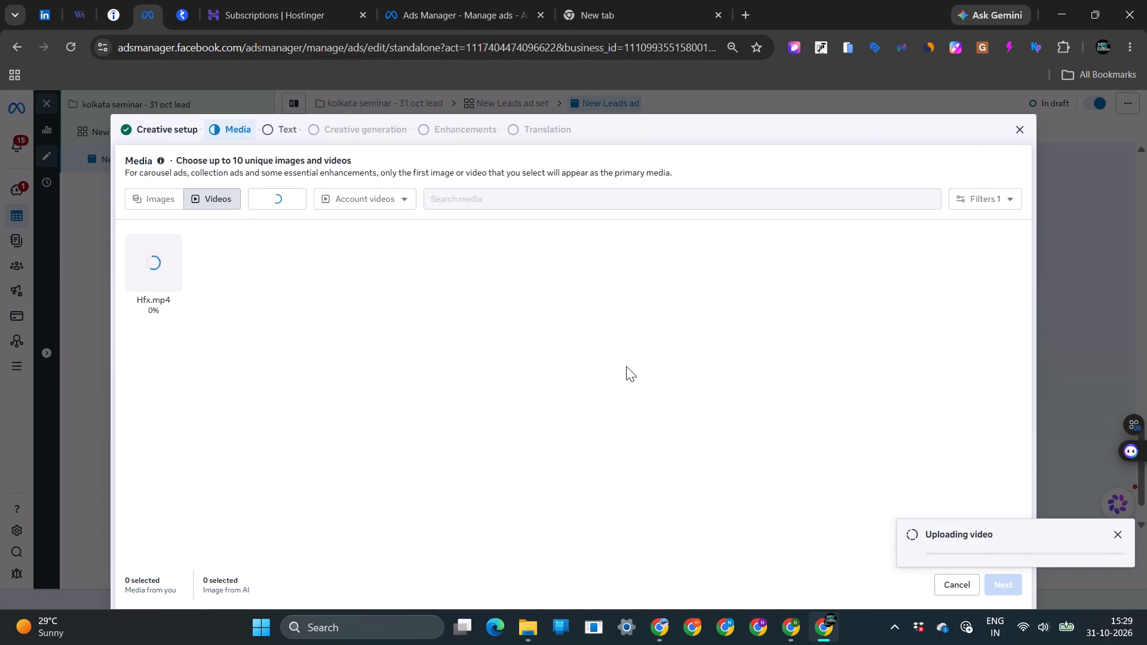
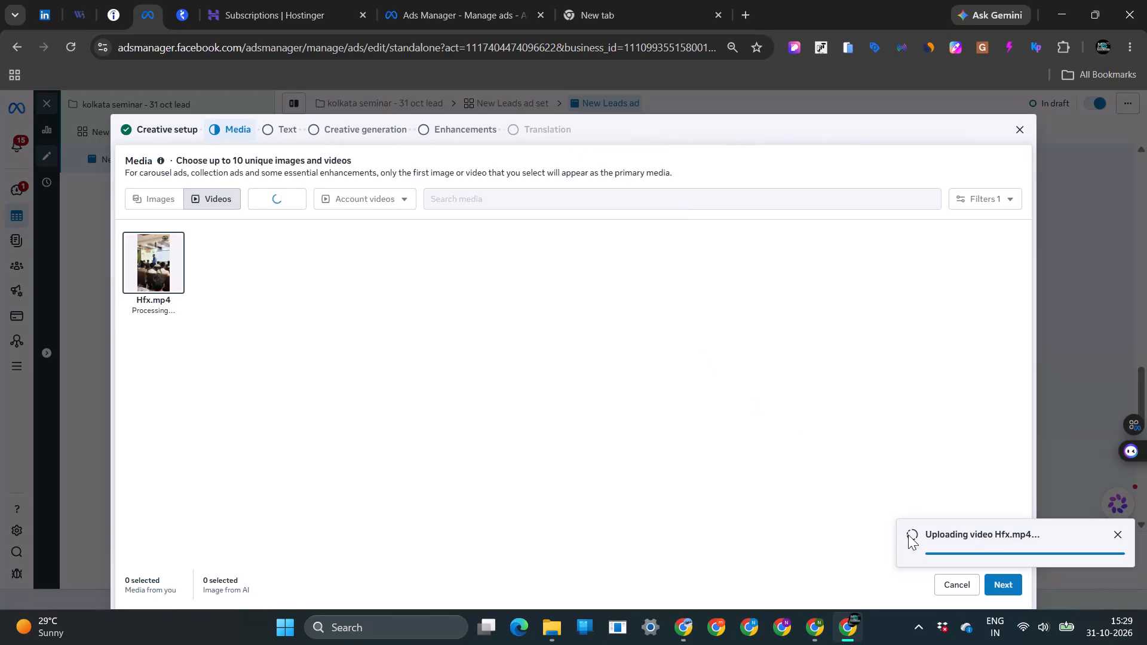
# Advance the ad's creative setup from the media selection to the text stage.
pyautogui.click(1001, 586)
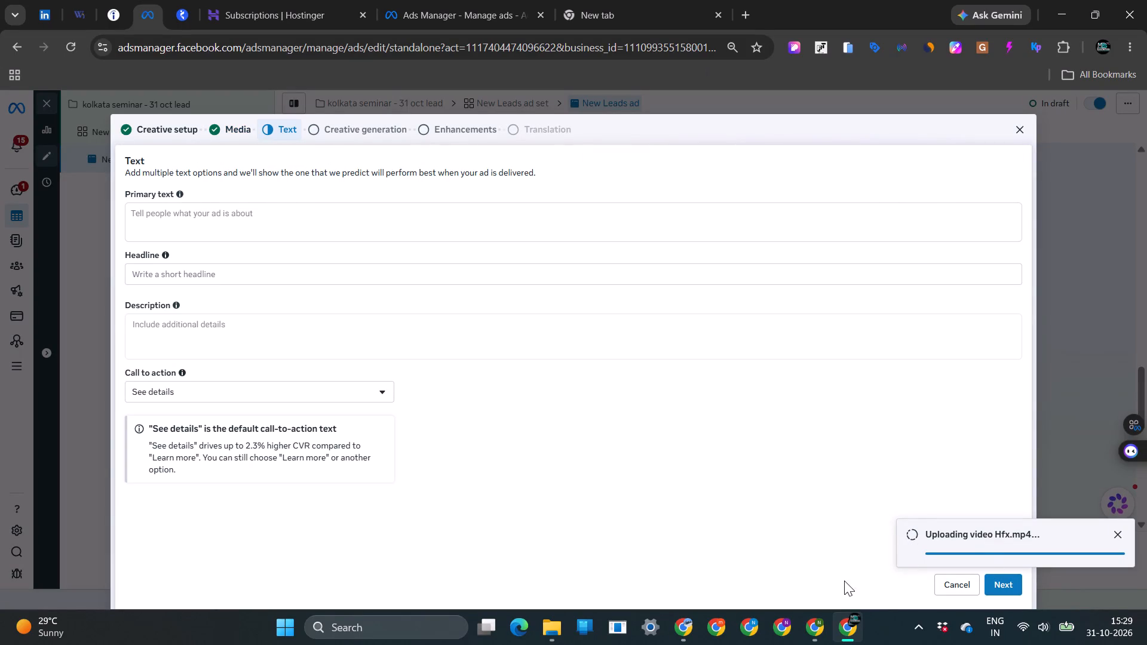
# Switch to the HFX Script Analysis chat in ChatGPT to consult the Kolkata seminar ad plan for the ad text.
pyautogui.click(815, 625)
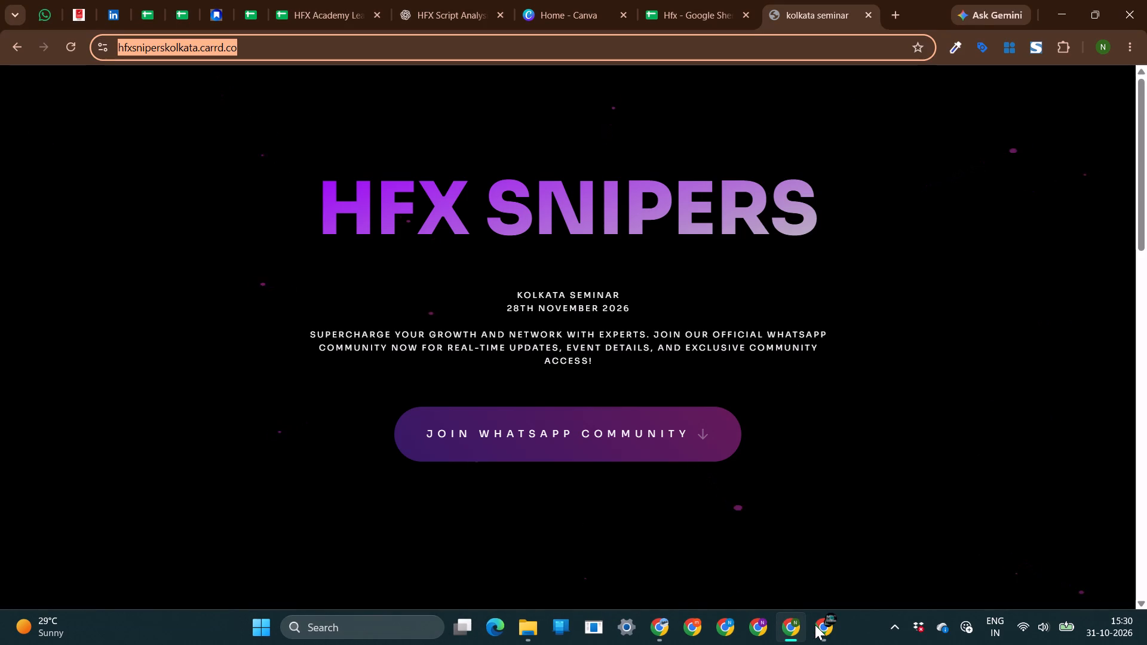
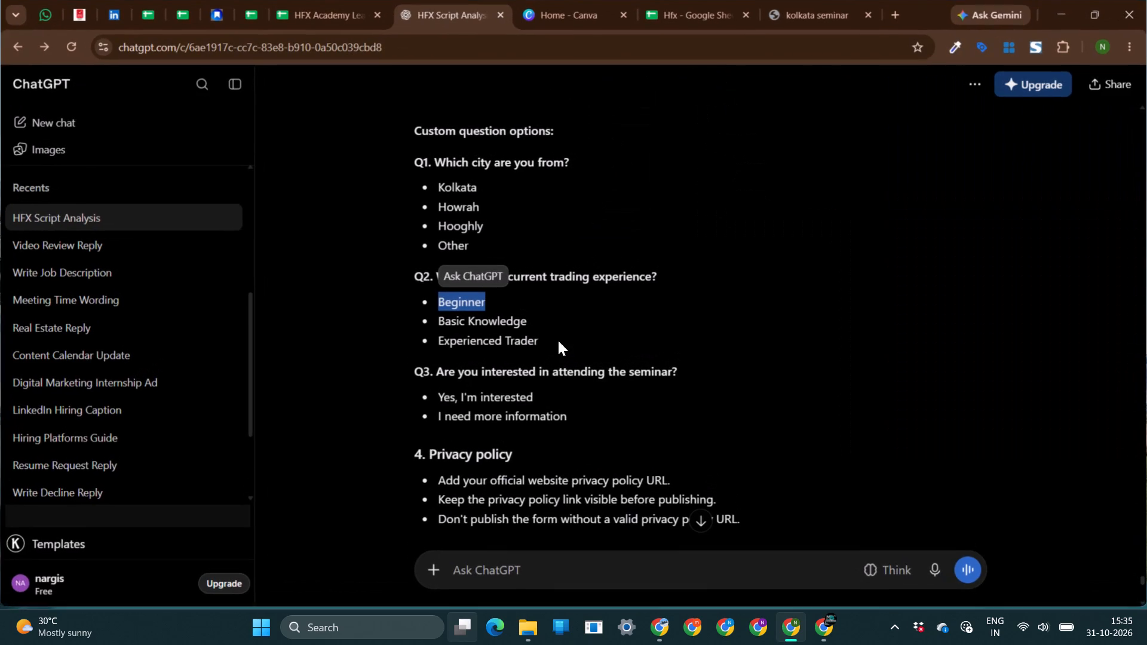
pyautogui.moveTo(529, 325); pyautogui.dragTo(437, 331)
pyautogui.hotkey('ctrl', 'c')
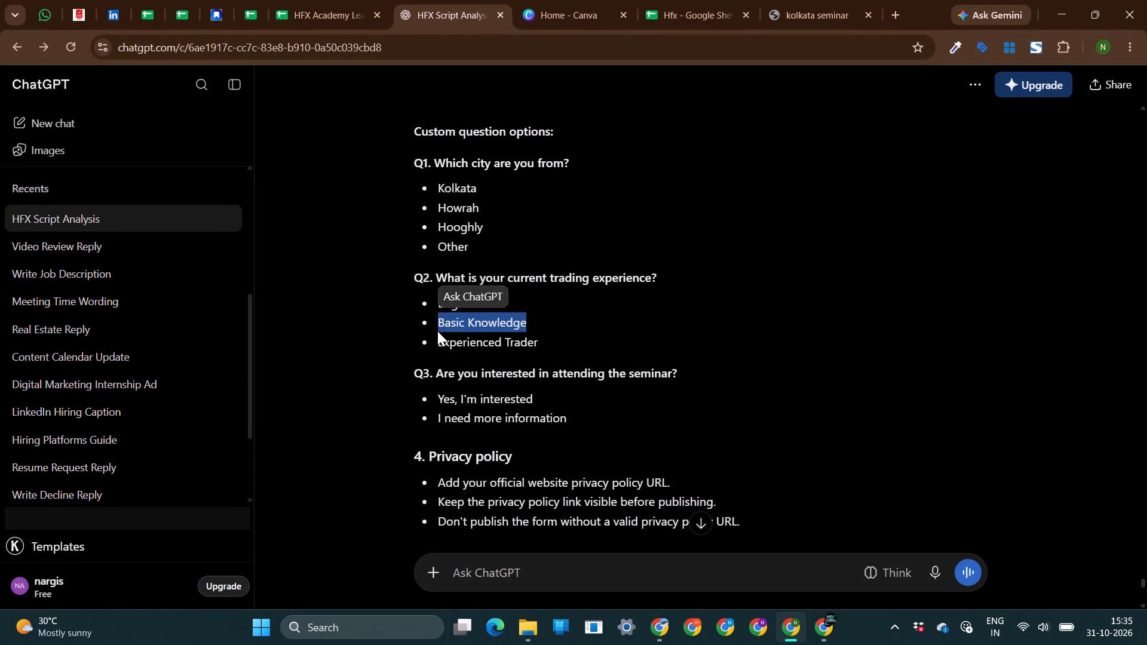
pyautogui.click(664, 151)
pyautogui.click(408, 400)
pyautogui.hotkey('ctrl', 'v')
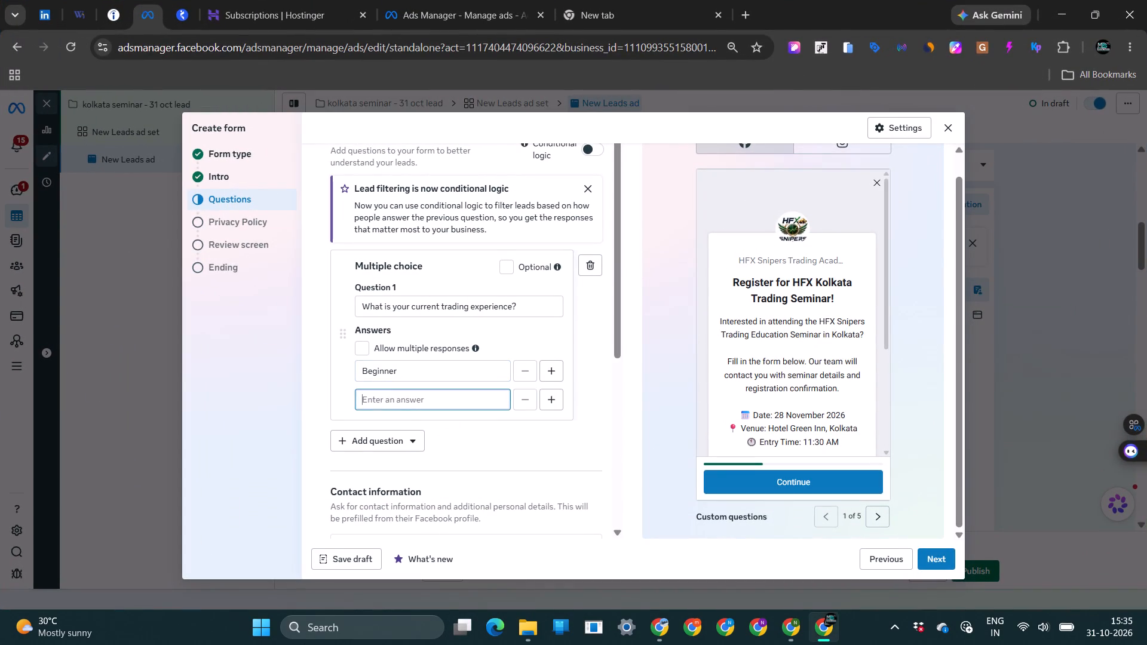
# Copy "Experienced Trader" from ChatGPT and add it as a third answer to the trading experience question.
pyautogui.click(644, 167)
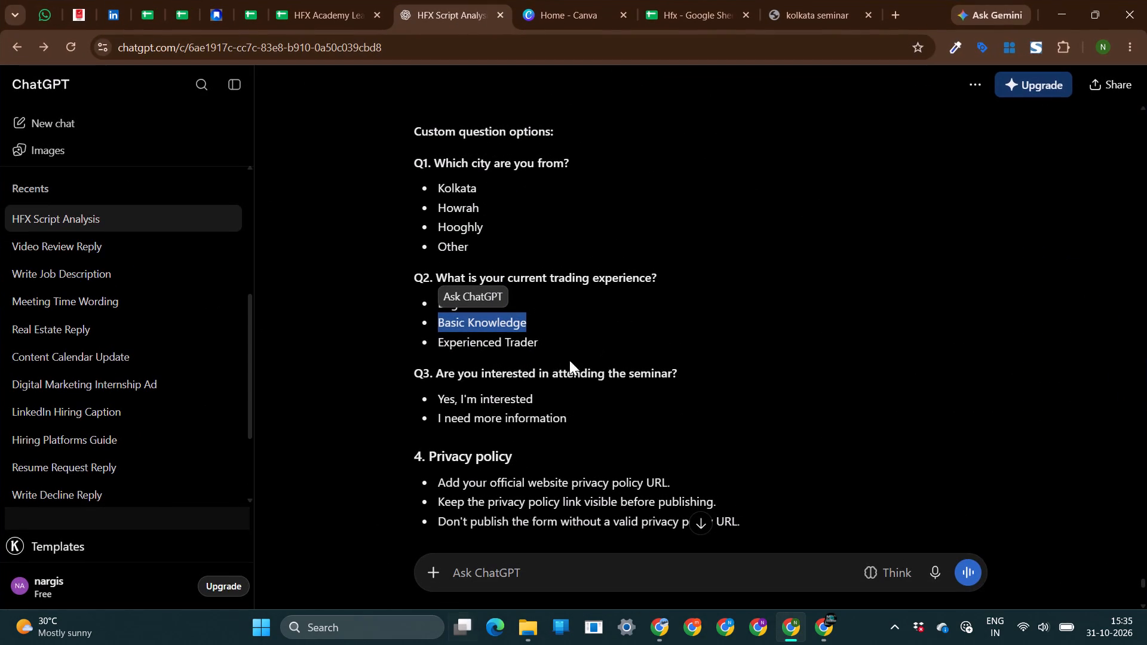
pyautogui.moveTo(543, 336); pyautogui.dragTo(428, 350)
pyautogui.hotkey('ctrl', 'c')
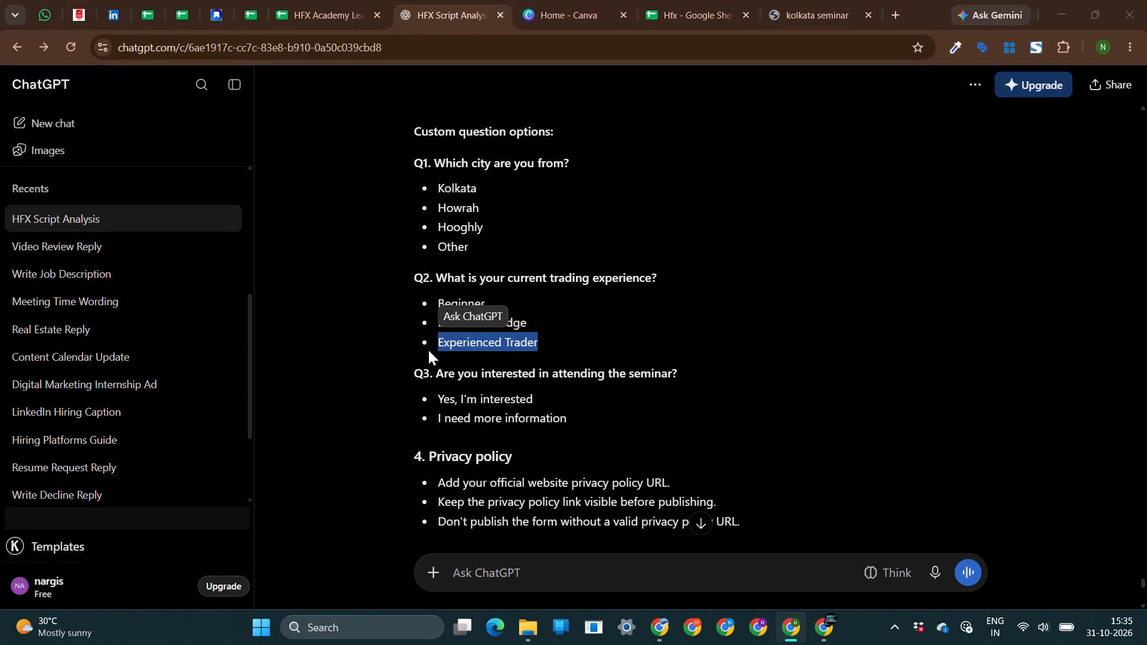
pyautogui.click(632, 133)
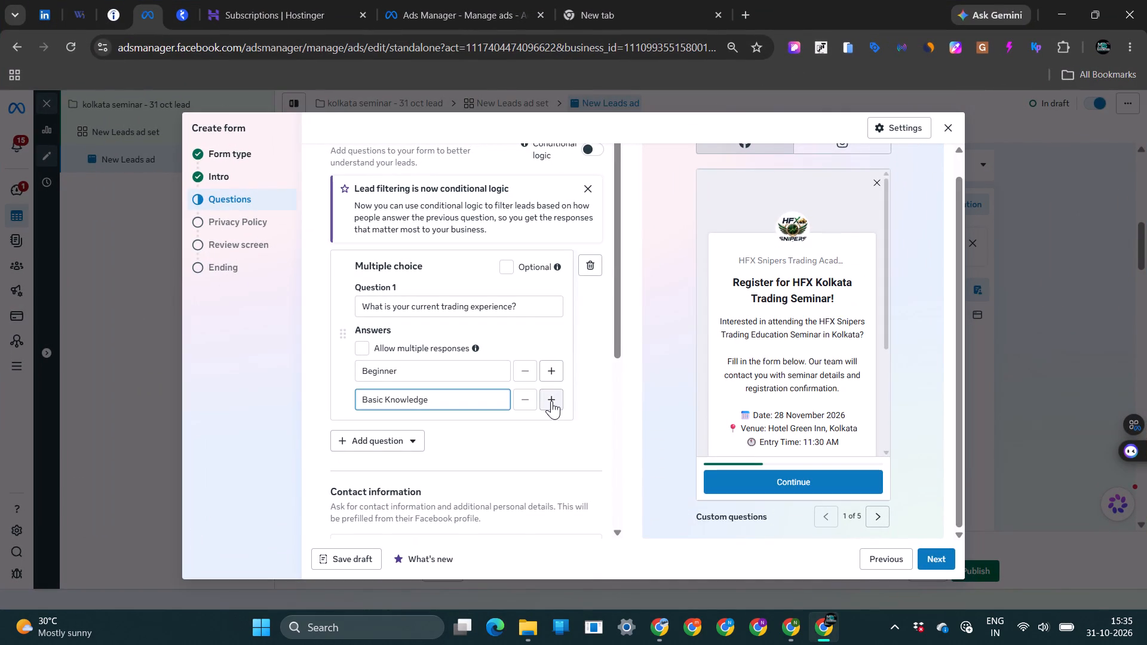
pyautogui.click(551, 401)
pyautogui.click(444, 423)
pyautogui.hotkey('ctrl', 'v')
# Check the question in the form preview, complete the Questions section, and open the privacy policy's Link field for entry.
pyautogui.scroll(-3, 444, 423)
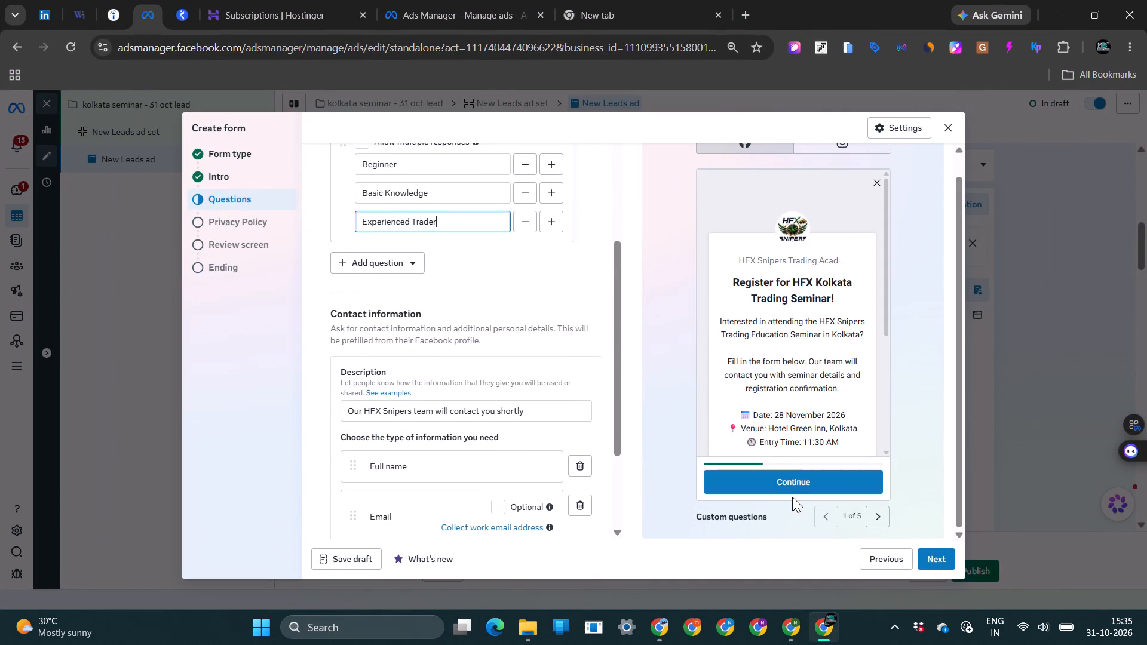
pyautogui.scroll(-3, 649, 462)
pyautogui.scroll(-3, 765, 383)
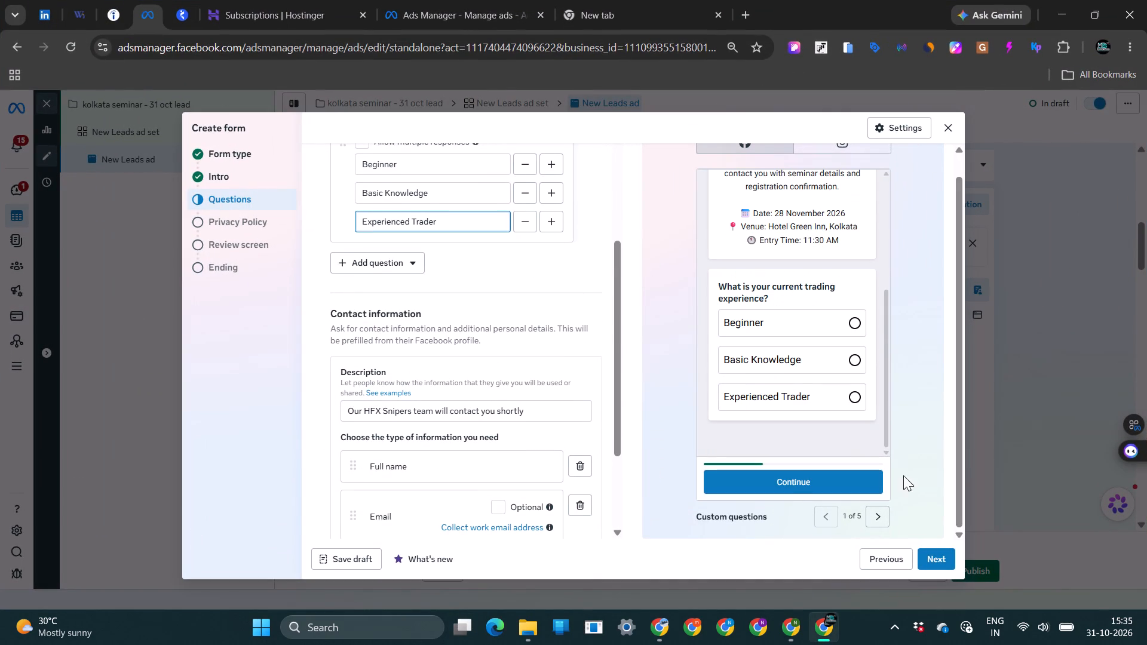
pyautogui.click(932, 554)
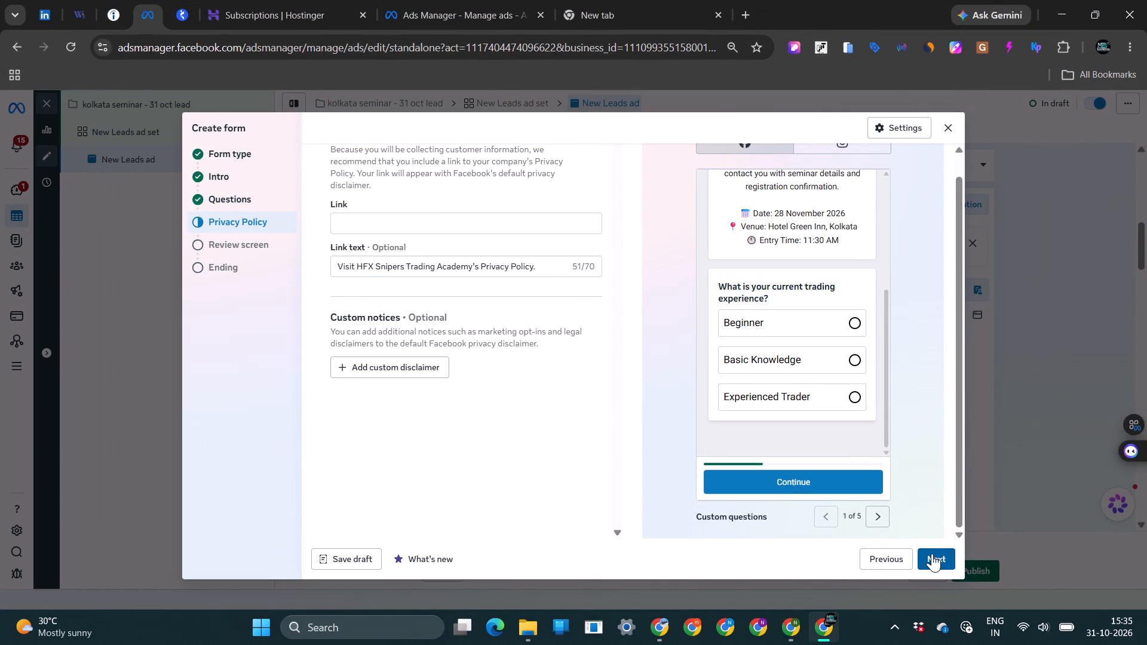
pyautogui.click(932, 554)
pyautogui.click(245, 222)
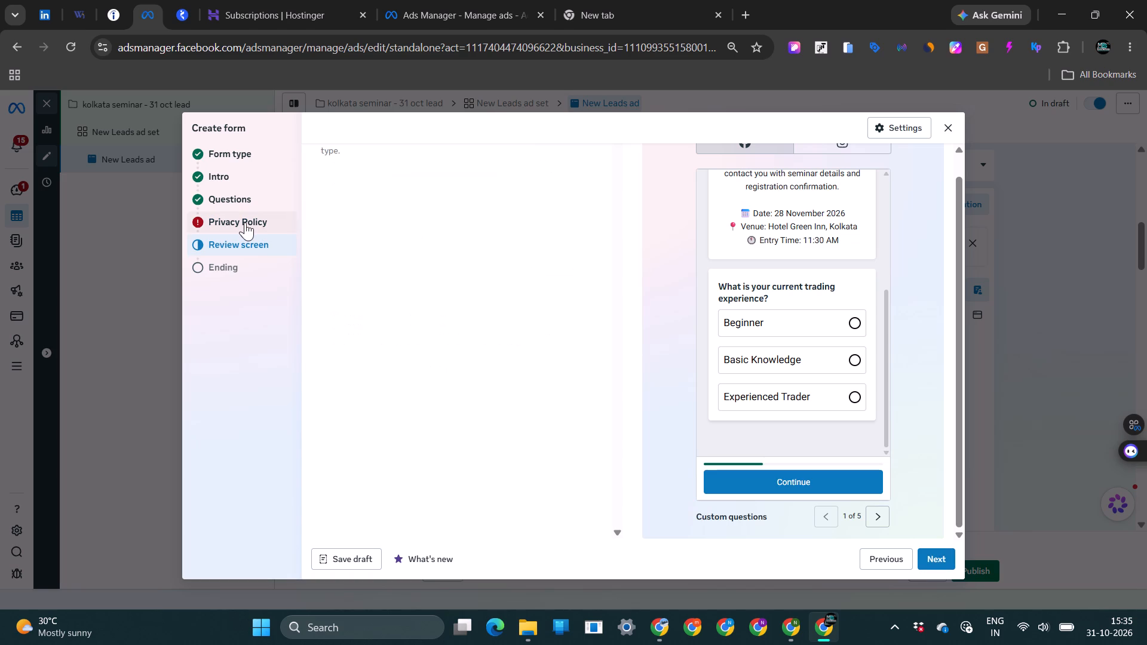
pyautogui.click(376, 223)
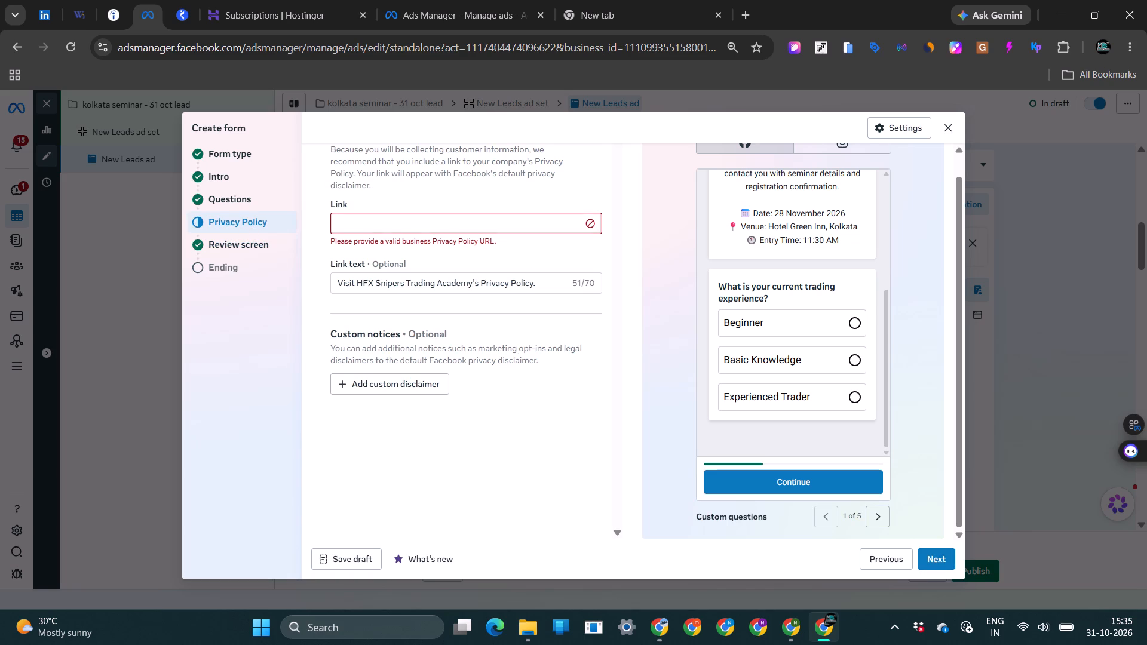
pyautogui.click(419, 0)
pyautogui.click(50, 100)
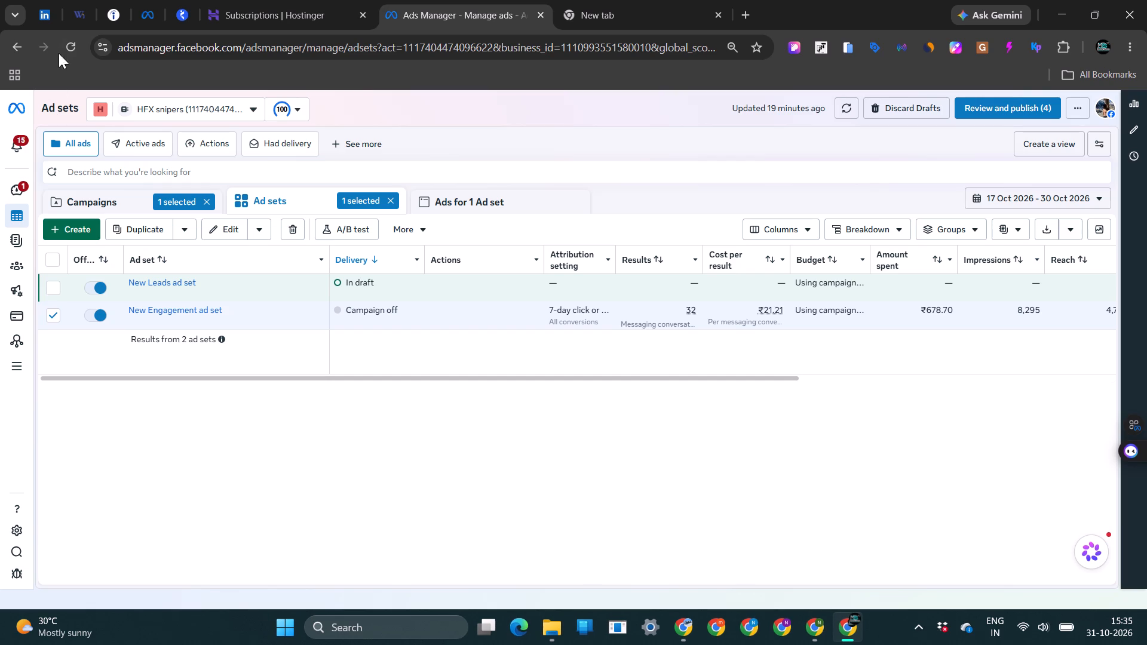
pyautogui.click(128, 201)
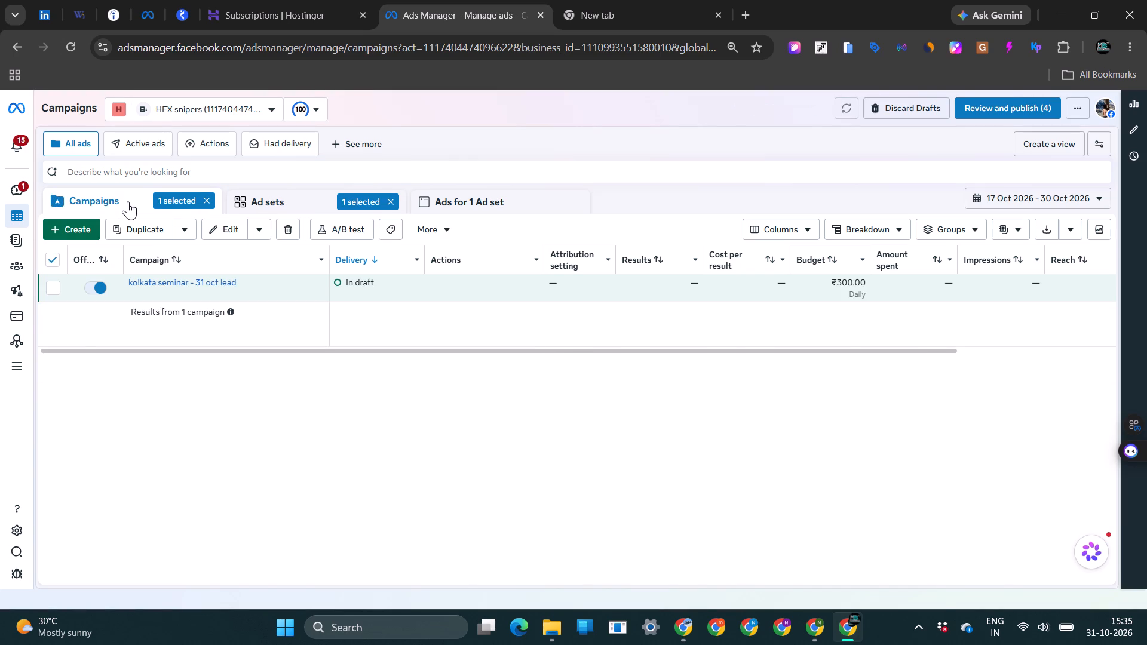
# Open Facebook in a new tab, go to the HFX Snipers Trading Academy page, and copy its address.
pyautogui.click(738, 11)
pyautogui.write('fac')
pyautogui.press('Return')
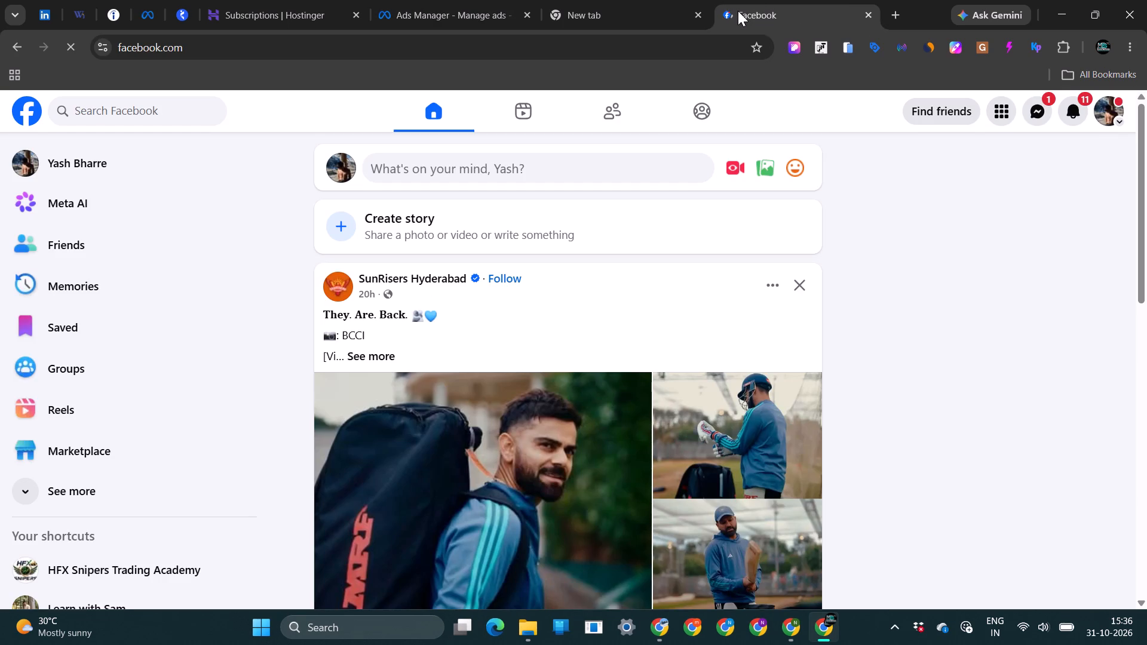
pyautogui.scroll(-1, 46, 491)
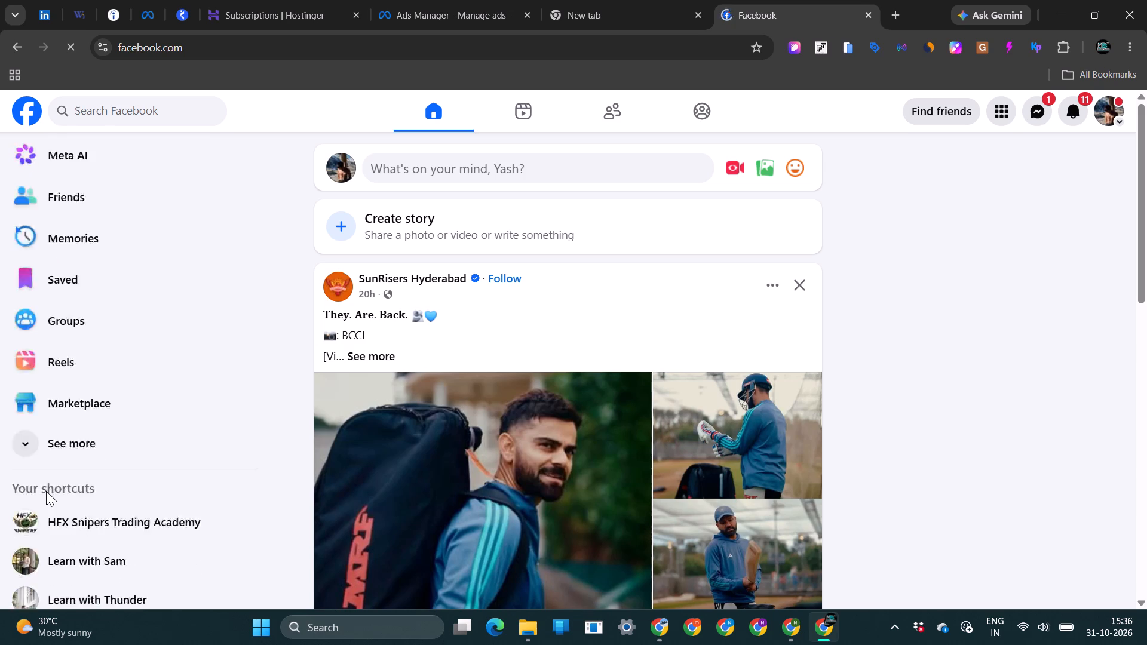
pyautogui.scroll(-1, 46, 491)
pyautogui.click(131, 463)
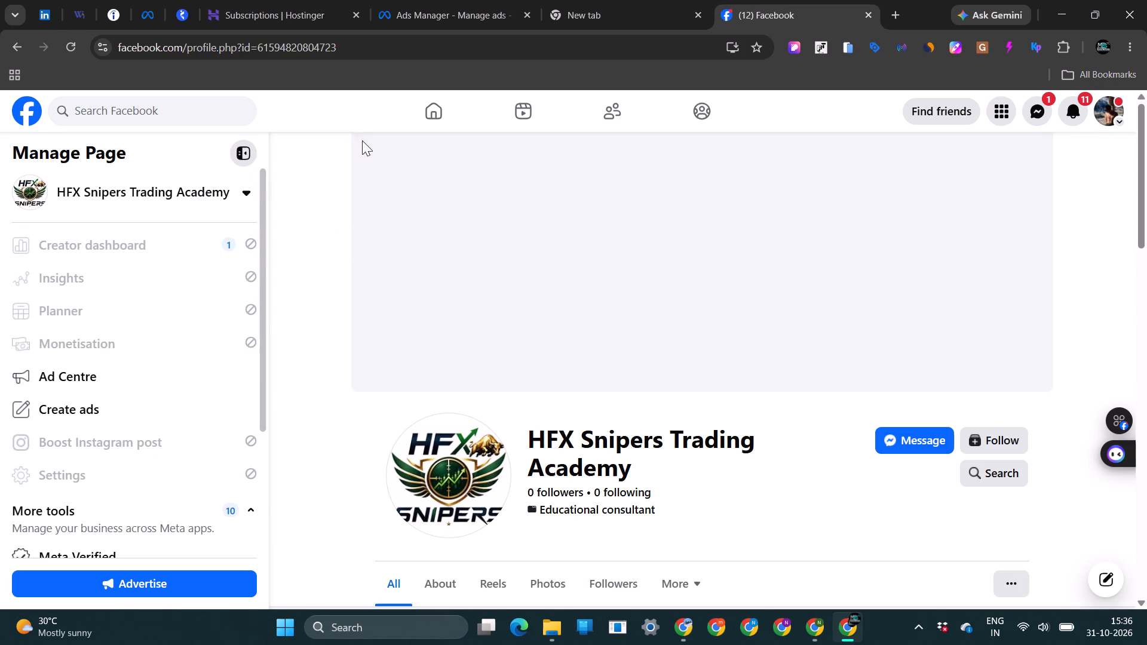
pyautogui.click(333, 56)
pyautogui.hotkey('ctrl', 'c')
# Paste the Facebook page address as the form's privacy policy link and advance past the Review screen to the Ending section.
pyautogui.click(489, 1)
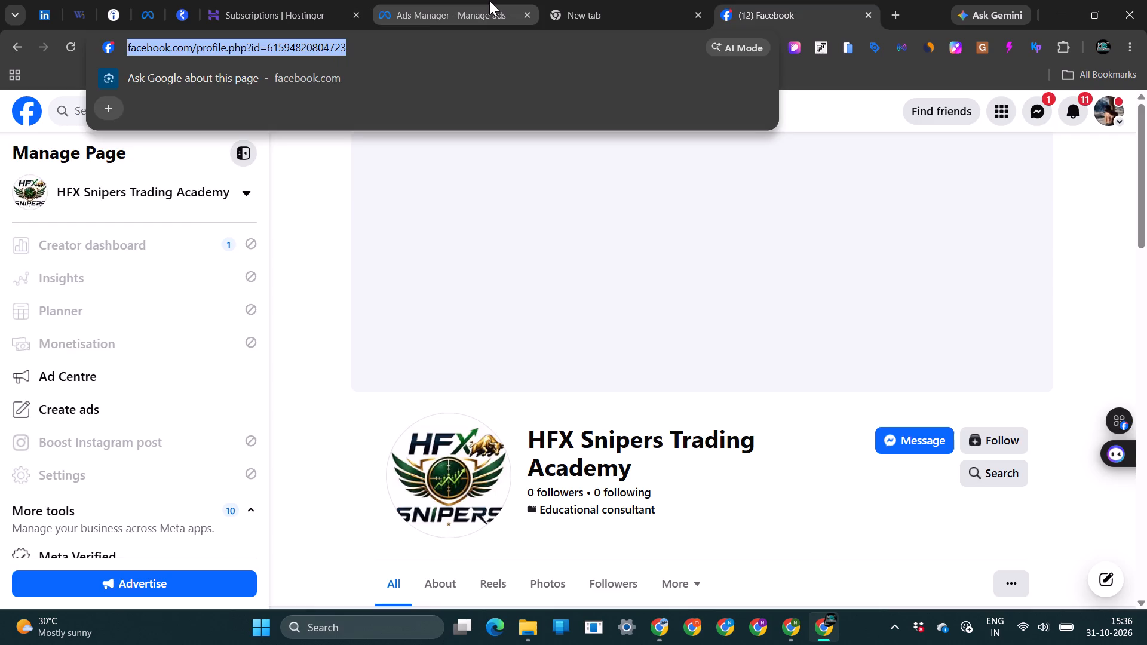
pyautogui.click(136, 4)
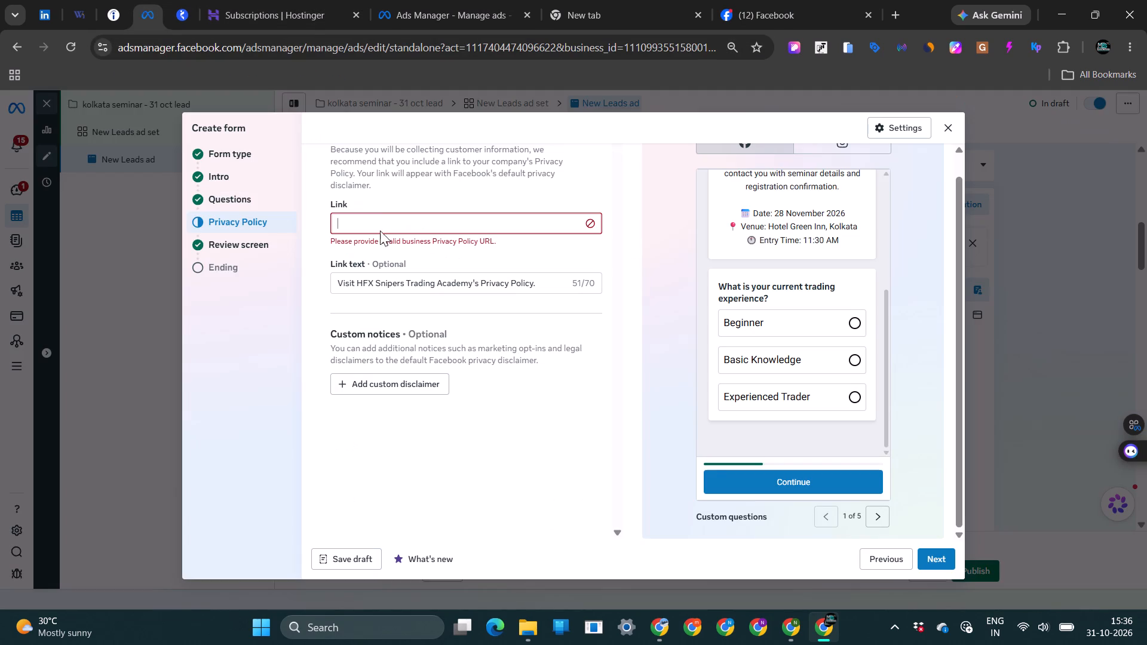
pyautogui.click(378, 229)
pyautogui.hotkey('ctrl', 'v')
pyautogui.click(931, 565)
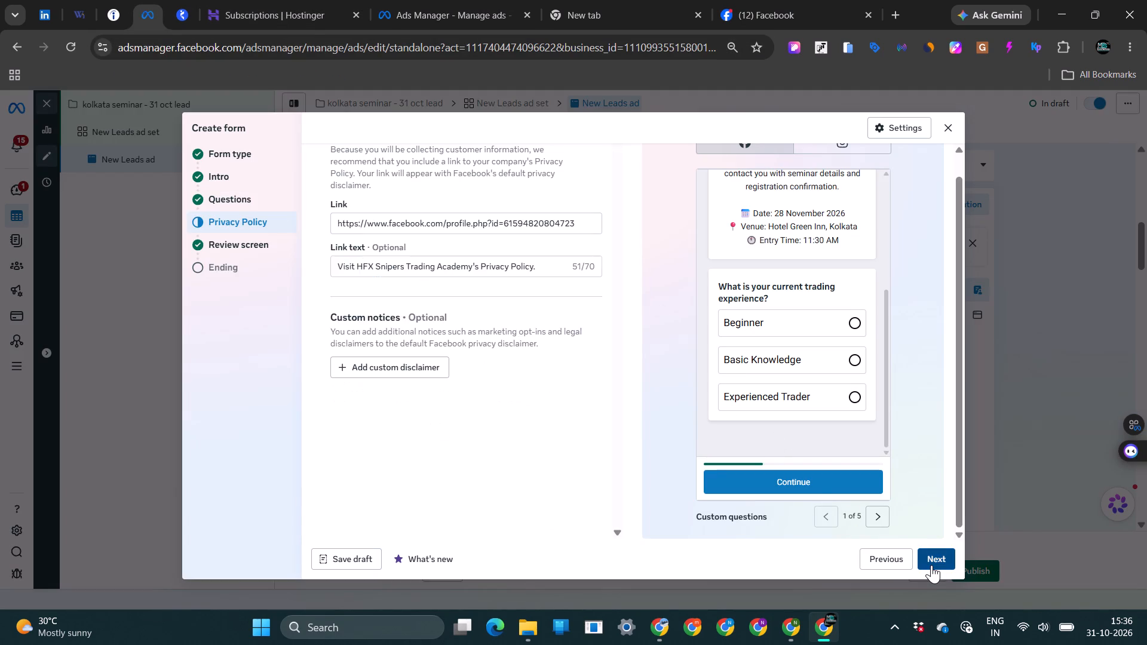
pyautogui.scroll(3, 482, 334)
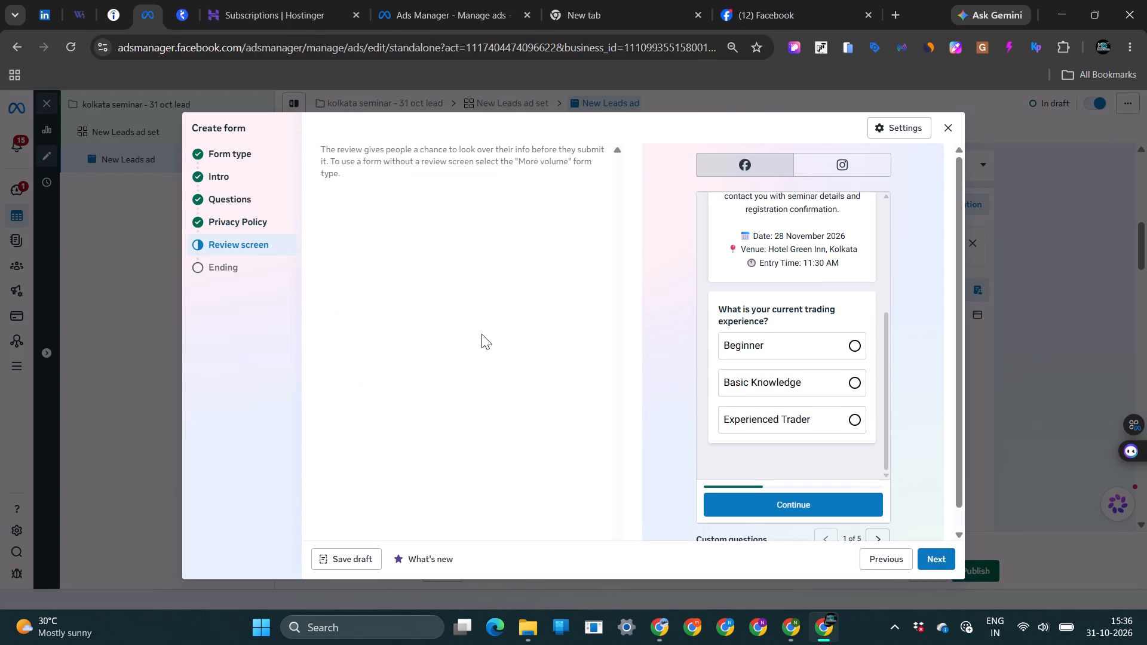
pyautogui.scroll(2, 482, 334)
pyautogui.click(937, 561)
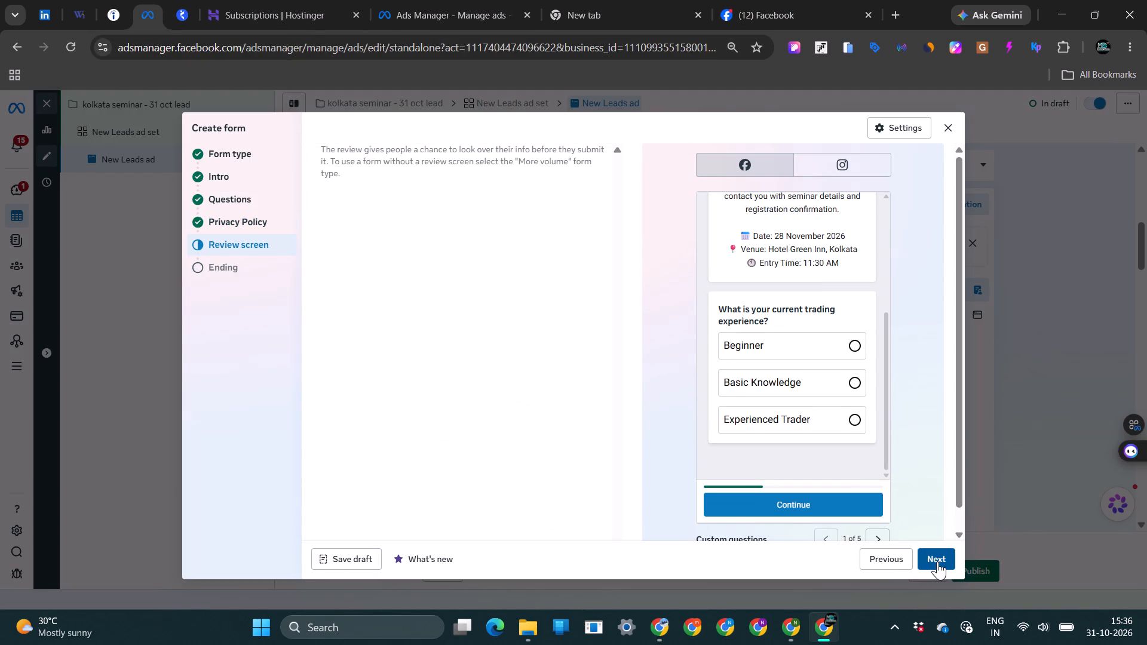
pyautogui.scroll(2, 521, 380)
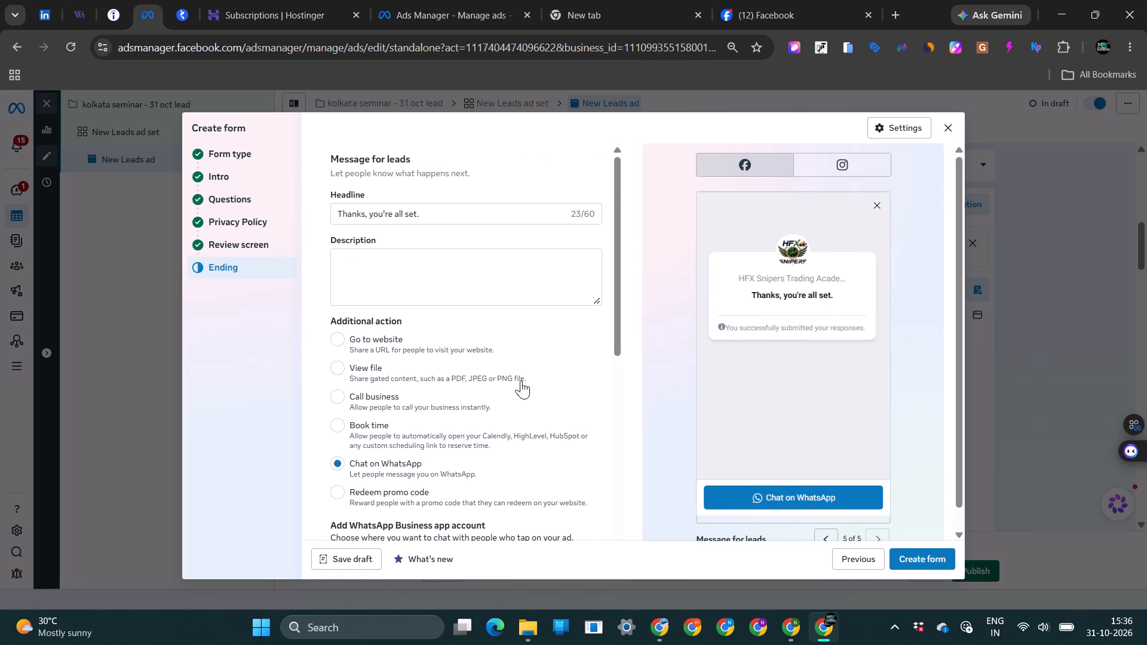
# Set the additional action of the form's ending message to Go to website.
pyautogui.click(375, 268)
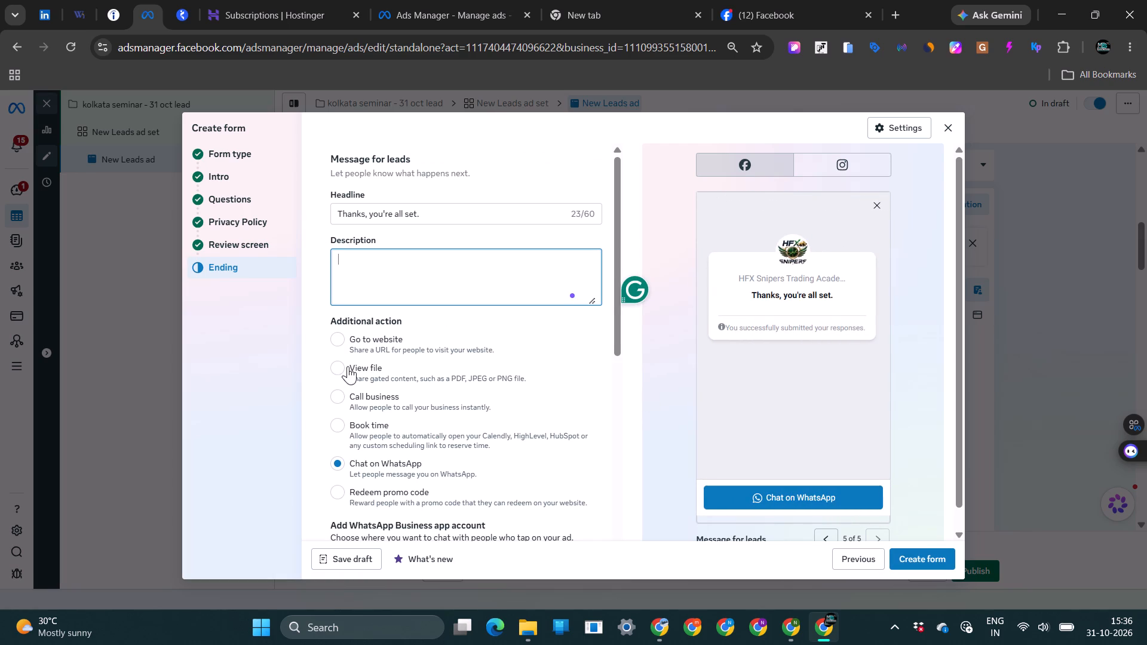
pyautogui.click(335, 348)
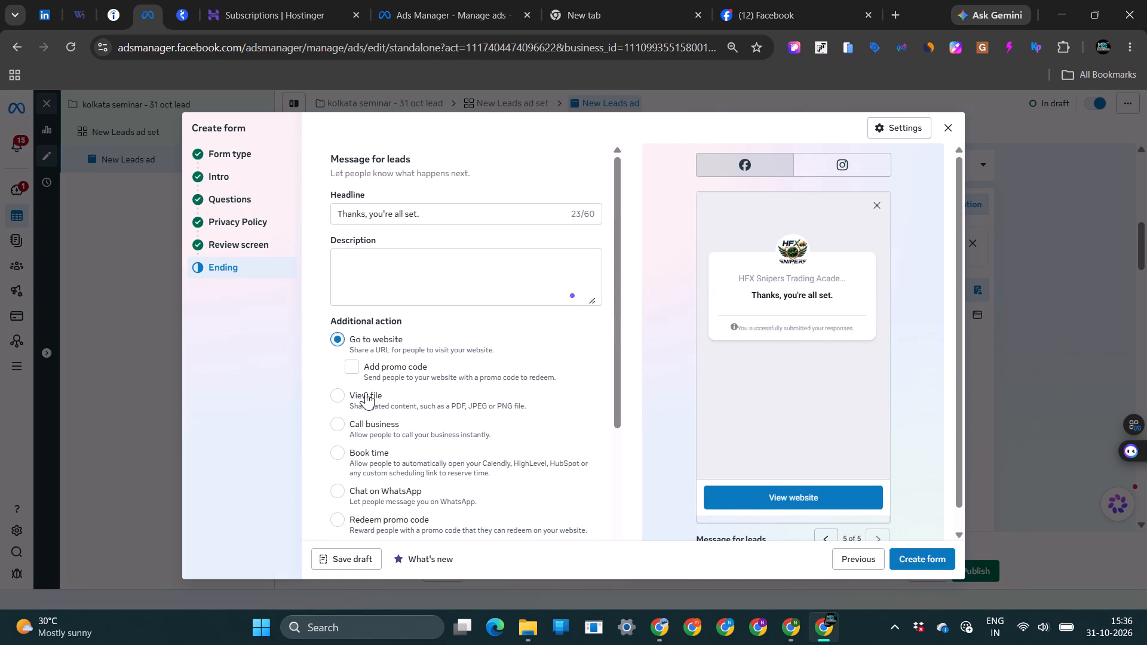
pyautogui.scroll(-2, 363, 390)
pyautogui.click(364, 381)
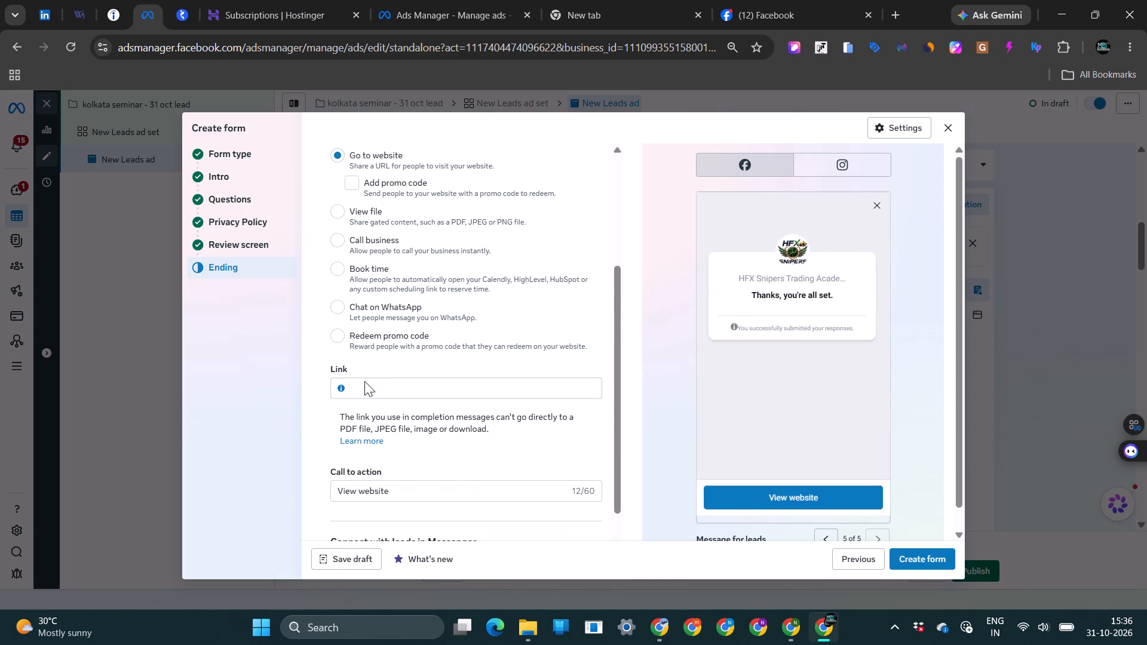
pyautogui.click(364, 388)
# Replace the ending's call to action text with "Join Whatsapp Community".
pyautogui.click(378, 498)
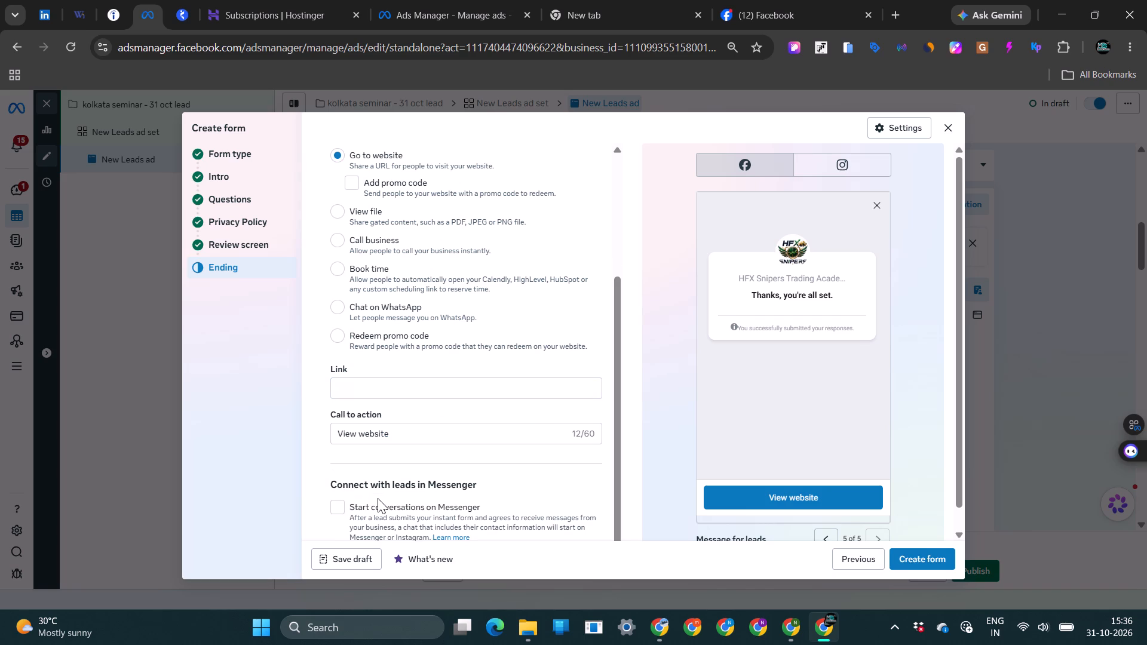
pyautogui.scroll(-1, 352, 484)
pyautogui.click(401, 410)
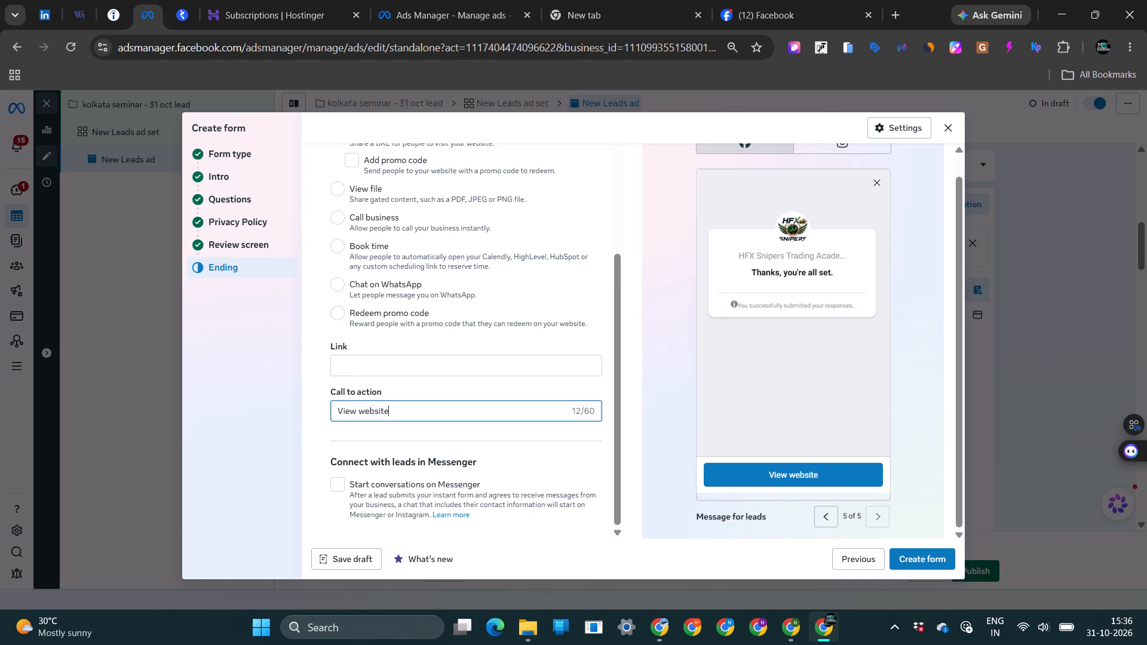
pyautogui.hotkey('ctrl', 'a')
pyautogui.press('BackSpace')
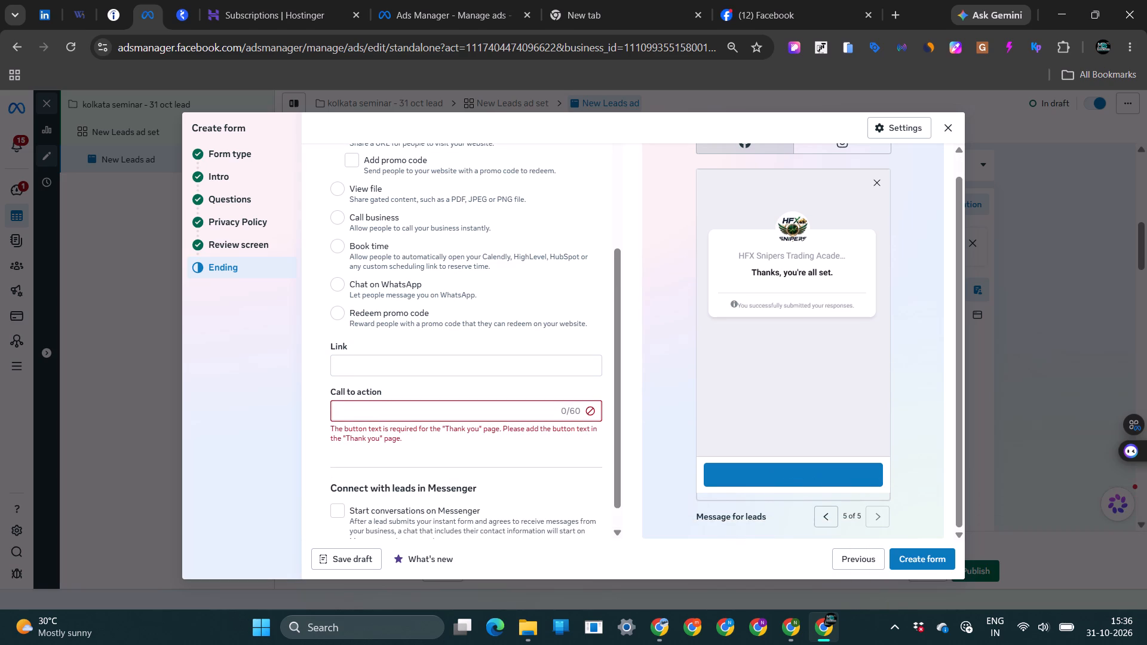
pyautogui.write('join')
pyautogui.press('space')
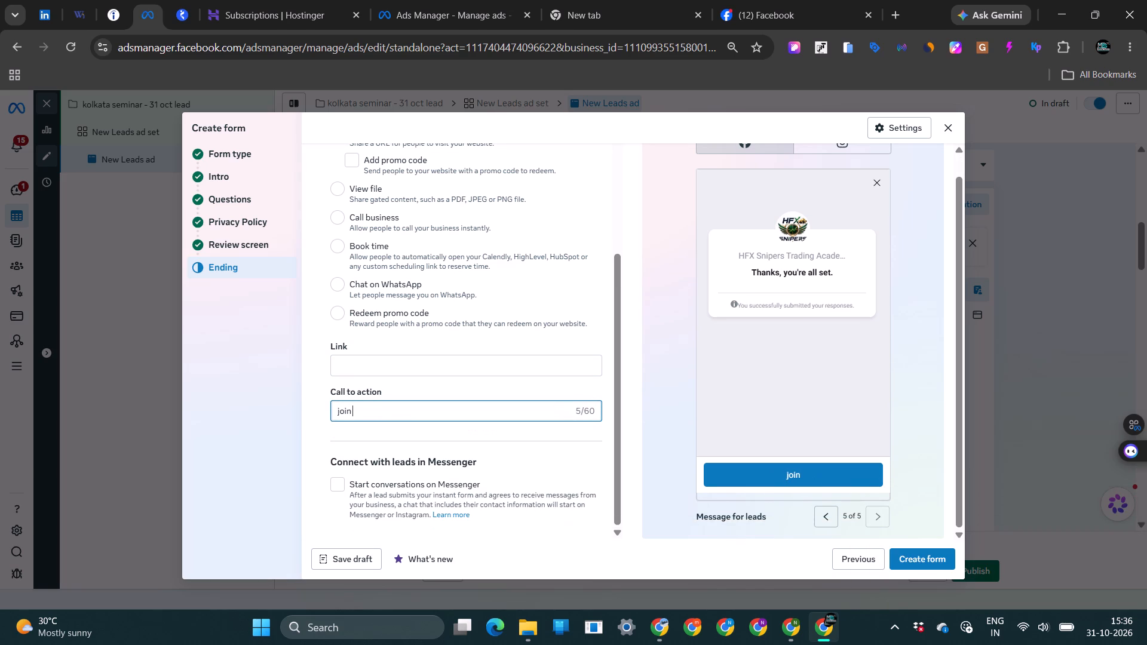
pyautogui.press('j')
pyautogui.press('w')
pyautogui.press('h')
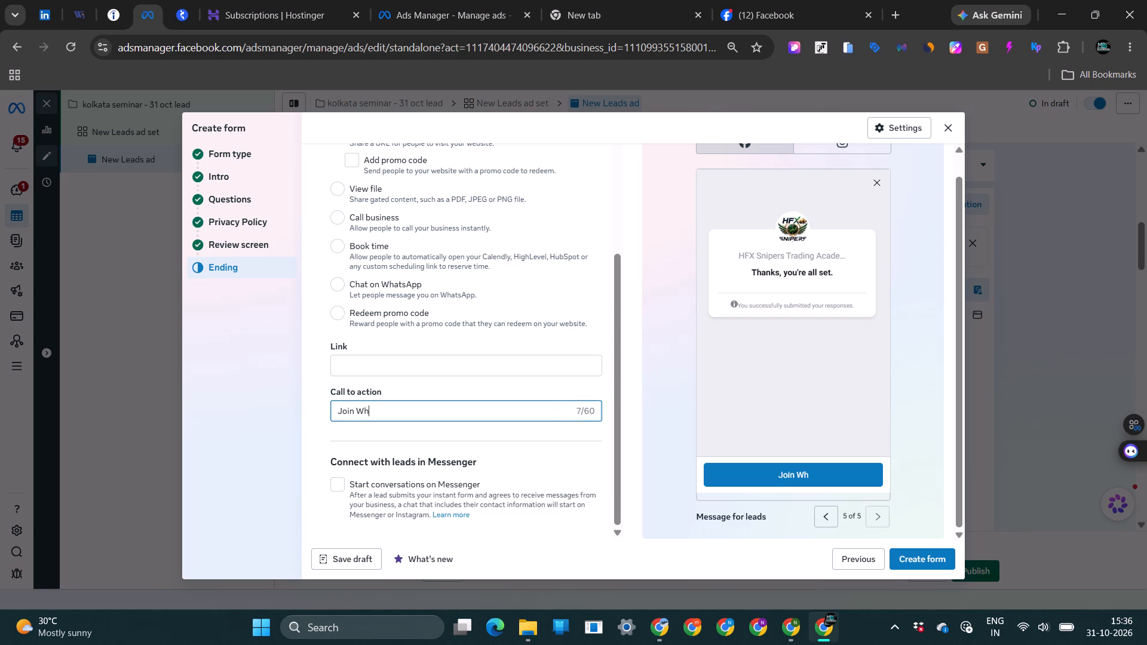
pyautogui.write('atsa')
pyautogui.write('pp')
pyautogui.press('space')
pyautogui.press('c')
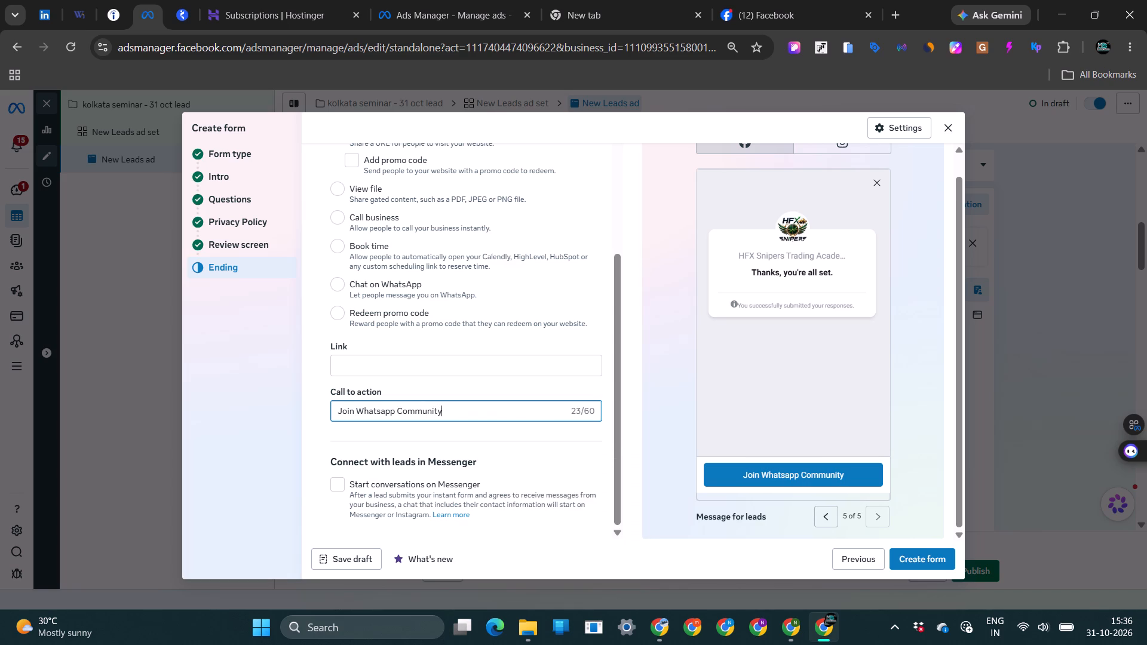
pyautogui.click(427, 372)
pyautogui.click(398, 360)
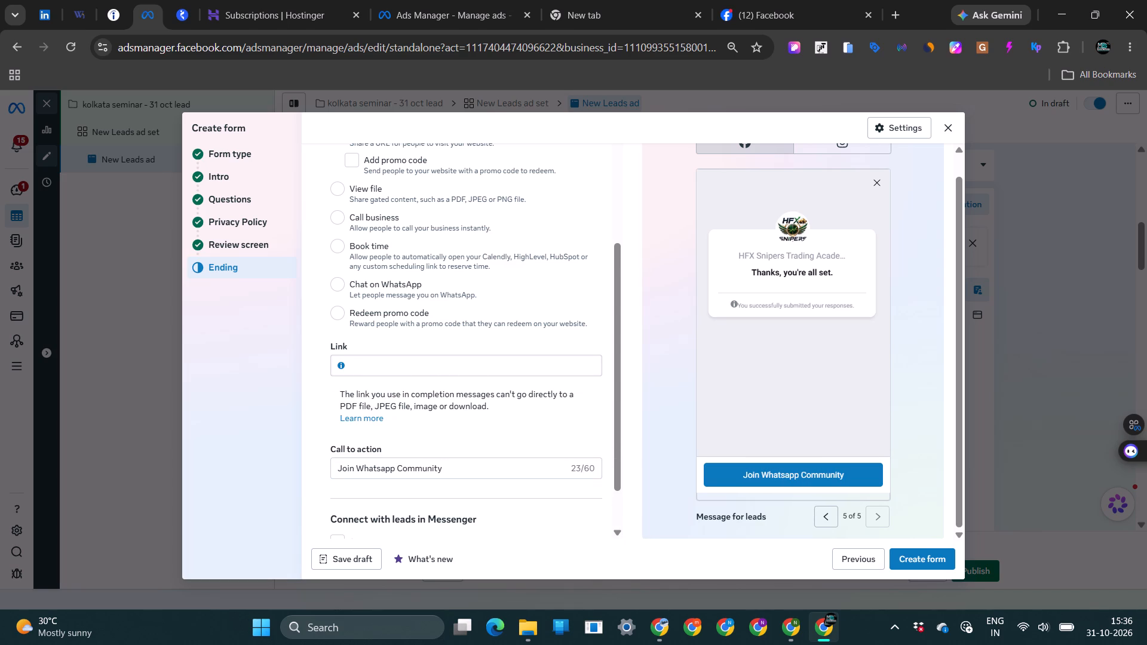
pyautogui.click(793, 627)
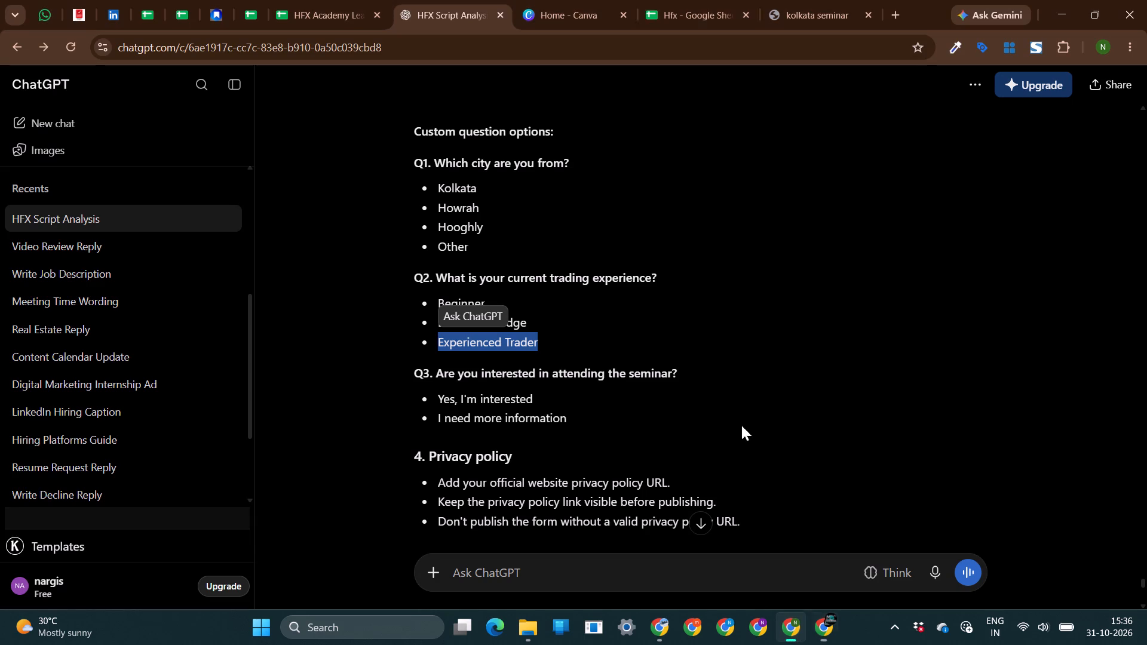
pyautogui.click(814, 8)
pyautogui.click(621, 50)
pyautogui.hotkey('ctrl', 'c')
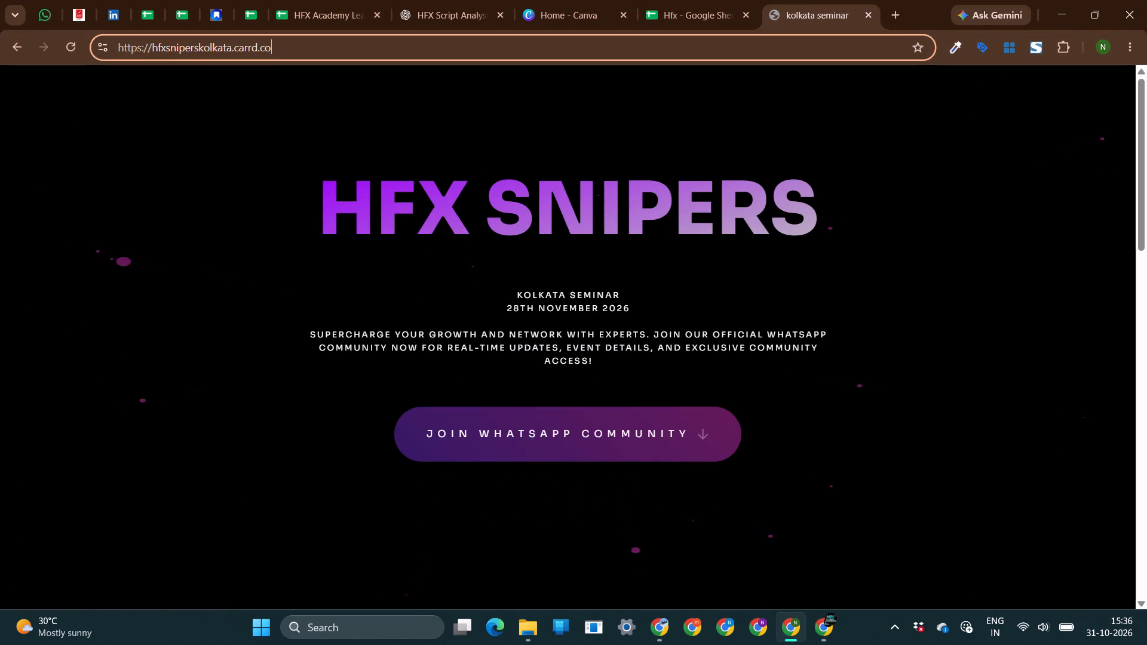
pyautogui.hotkey('ctrl', 'a')
pyautogui.hotkey('ctrl', 'c')
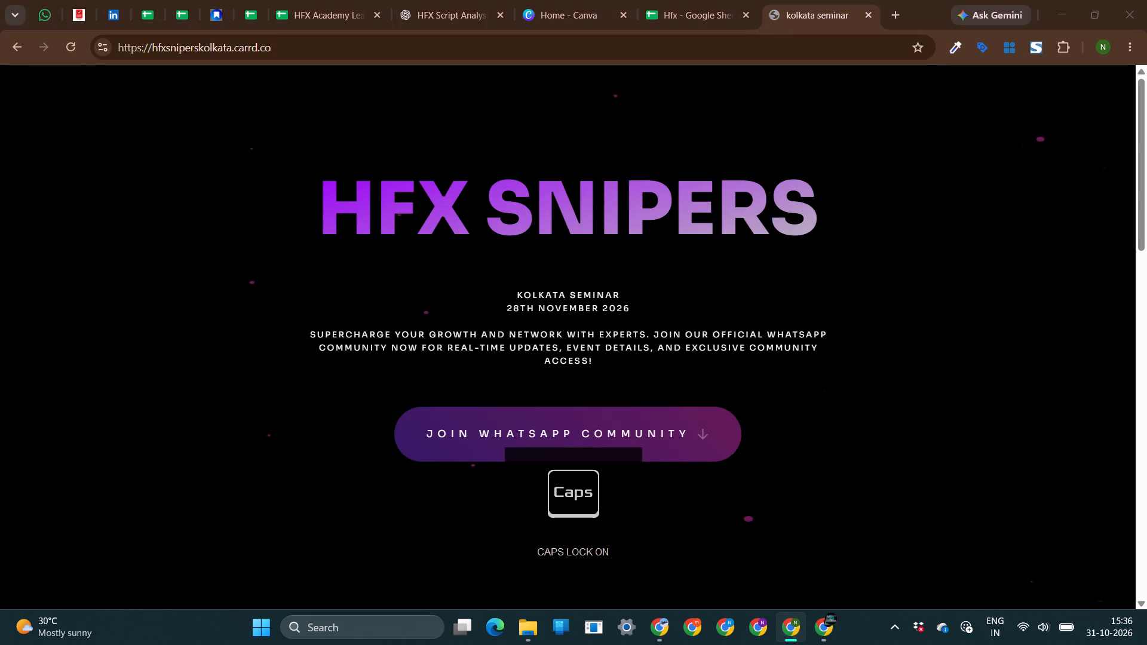
pyautogui.click(634, 154)
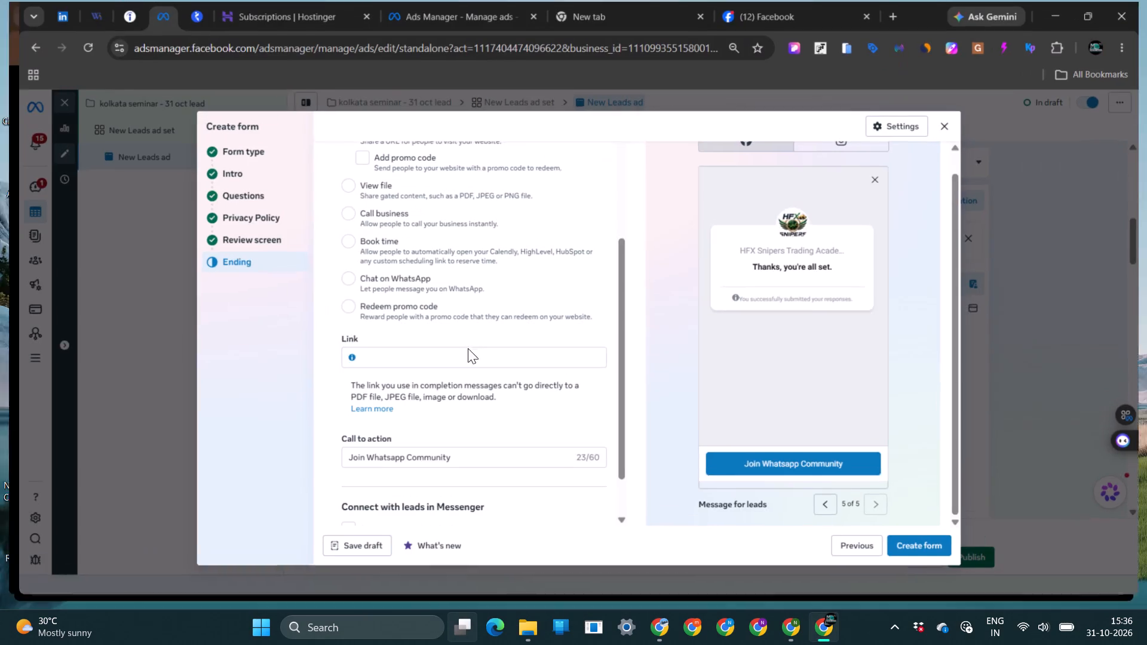
pyautogui.click(385, 368)
pyautogui.hotkey('ctrl', 'v')
# Fill the ending's Description with the thank-you message saying the HFX Snipers team will share seminar information and registration confirmation.
pyautogui.scroll(4, 471, 399)
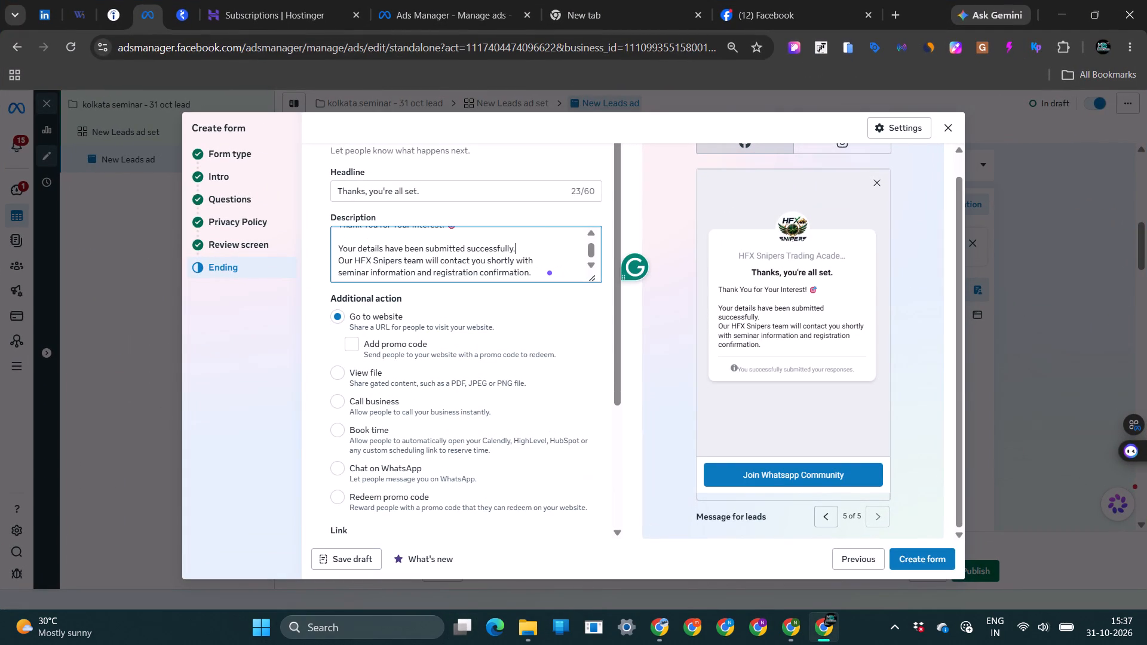
# Remove the blank line below "Thank You for Your Interest!" in the Ending description.
pyautogui.scroll(1, 436, 253)
pyautogui.click(384, 242)
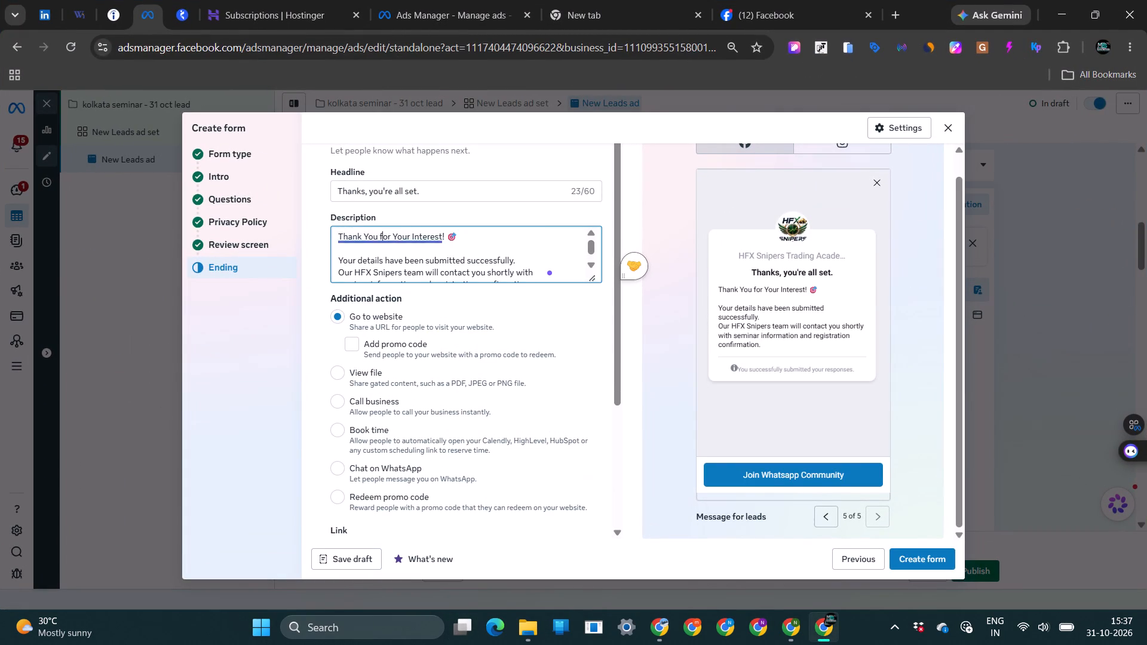
pyautogui.click(358, 248)
pyautogui.press('BackSpace')
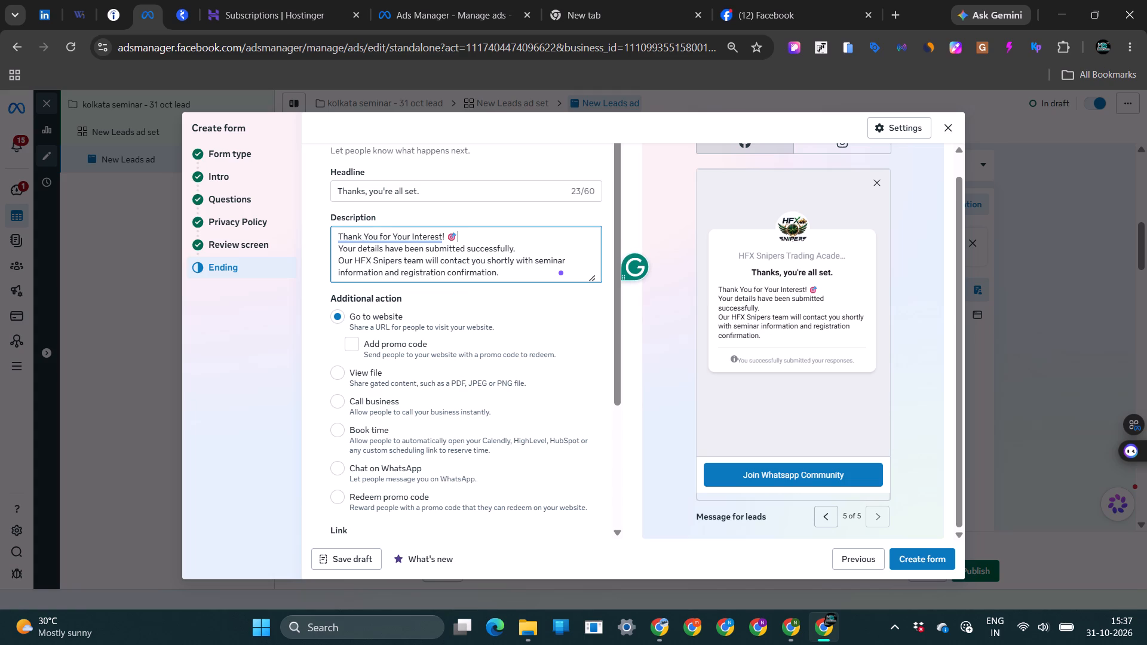
# Look over the Ending page's website link and call to action, and create the instant form.
pyautogui.scroll(-2, 476, 429)
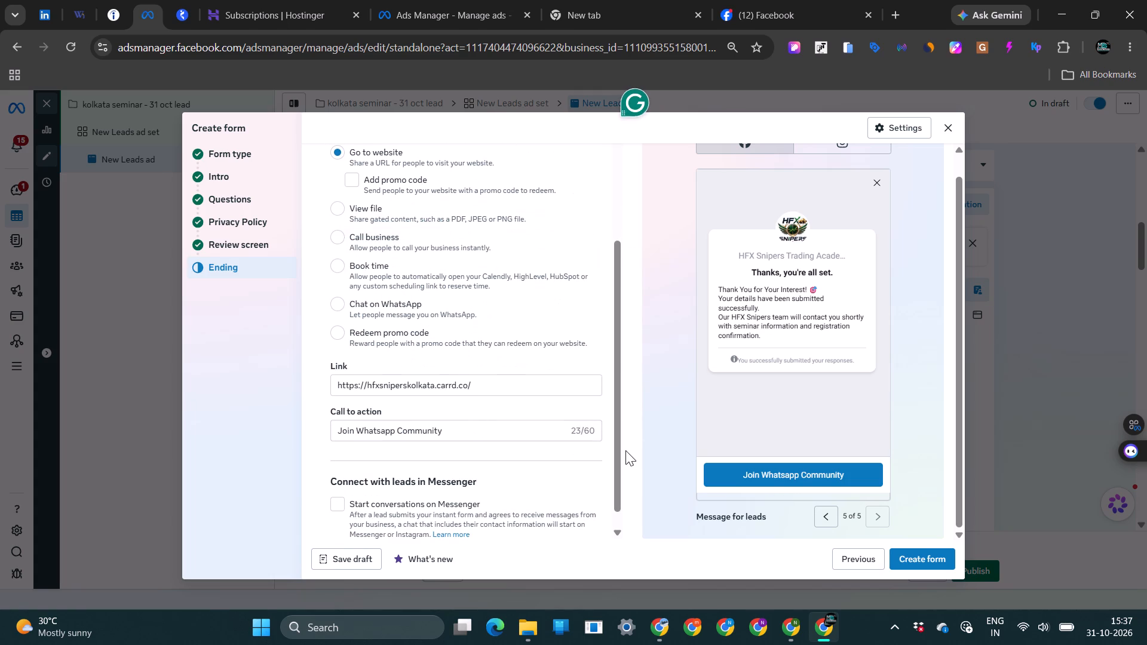
pyautogui.scroll(-3, 625, 450)
pyautogui.click(909, 560)
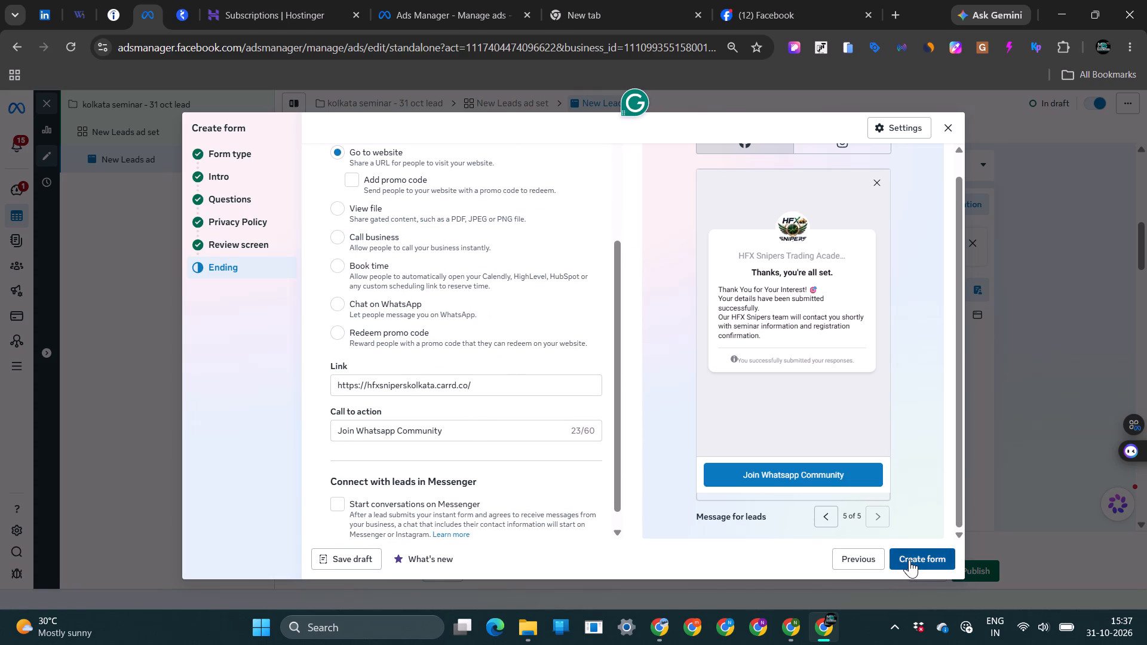
pyautogui.click(904, 556)
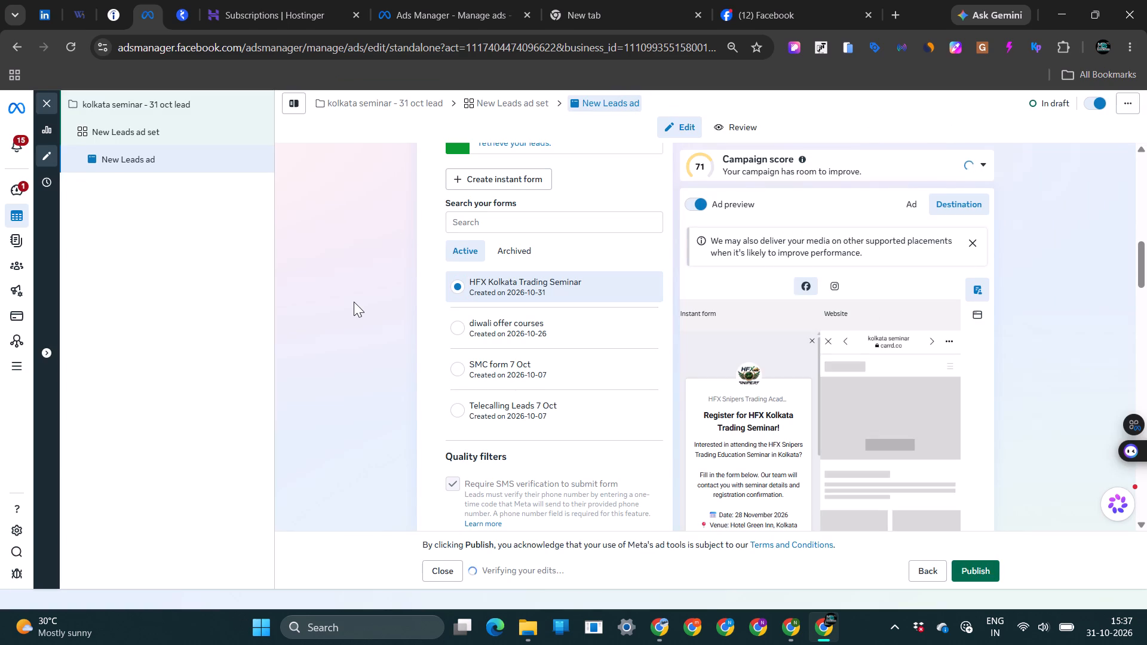
# Start the Google Sheets lead delivery setup for the ad and choose to provide a Google Sheets link.
pyautogui.scroll(5, 349, 322)
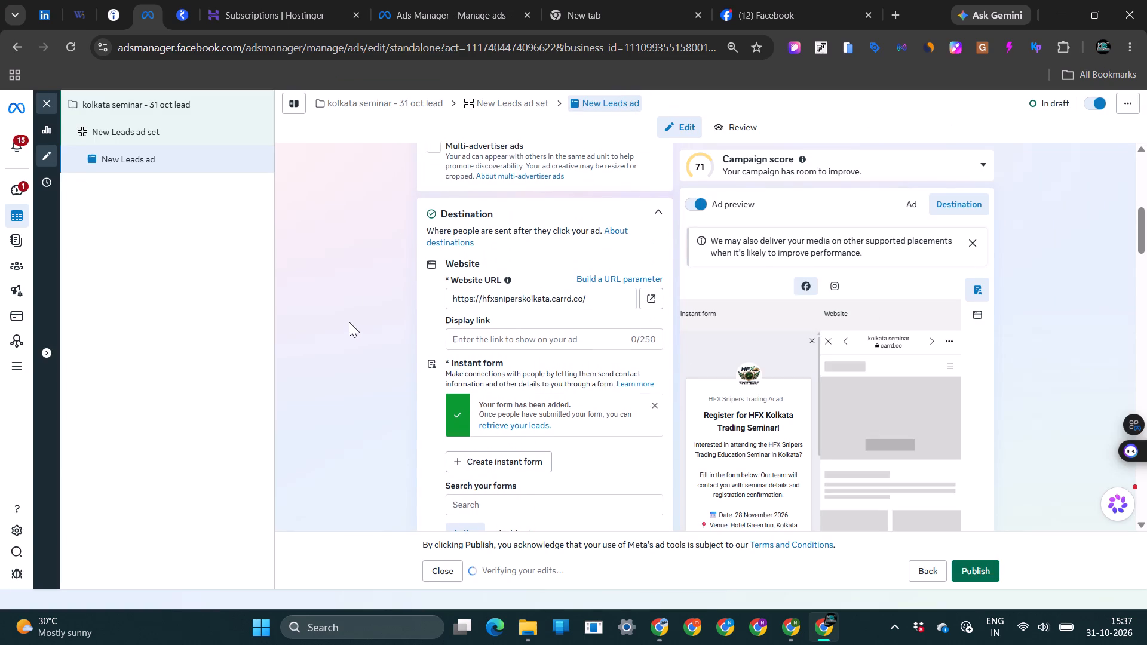
pyautogui.scroll(-7, 349, 322)
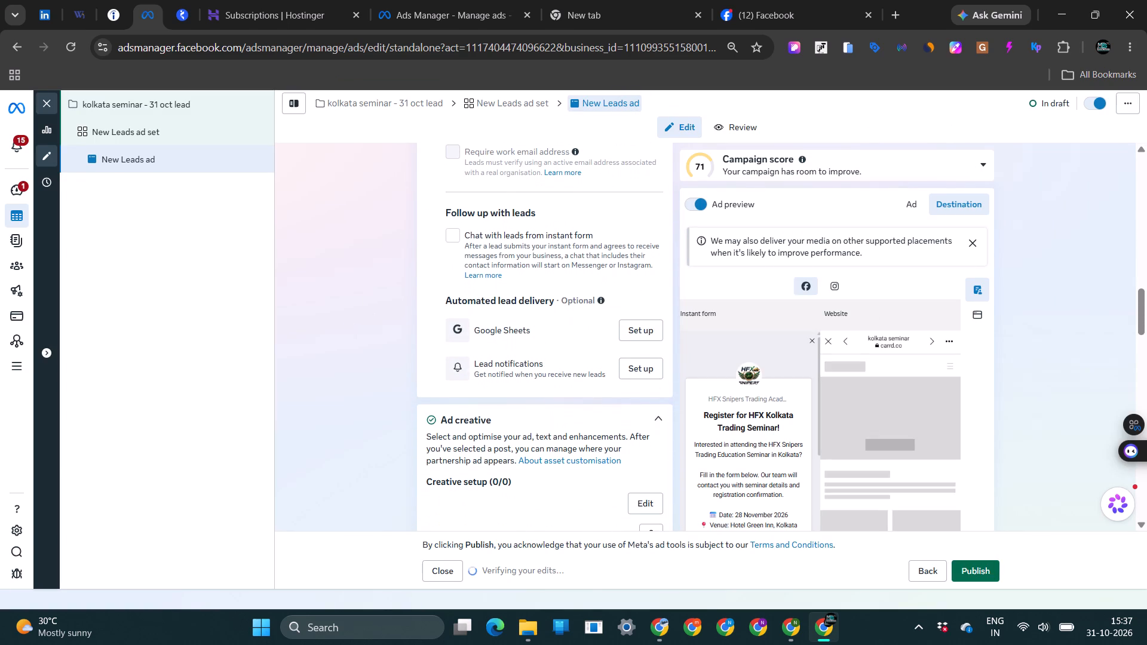
pyautogui.click(639, 329)
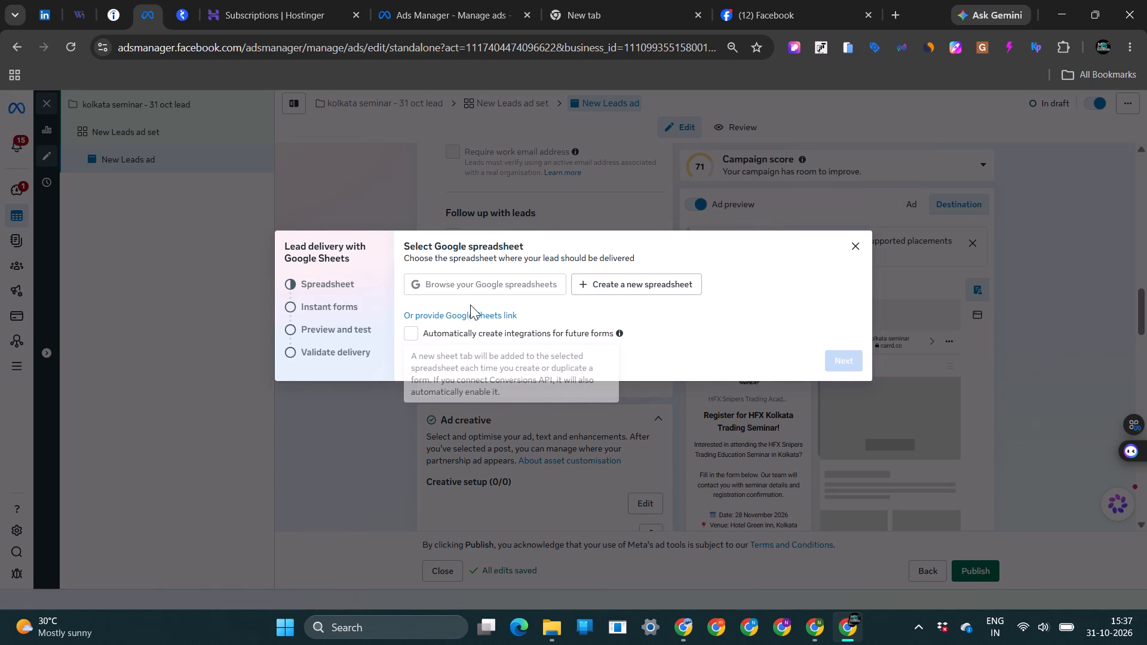
pyautogui.click(467, 315)
# Switch to the HFX Academy Leads spreadsheet in the other browser window and add a new sheet to it.
pyautogui.click(814, 631)
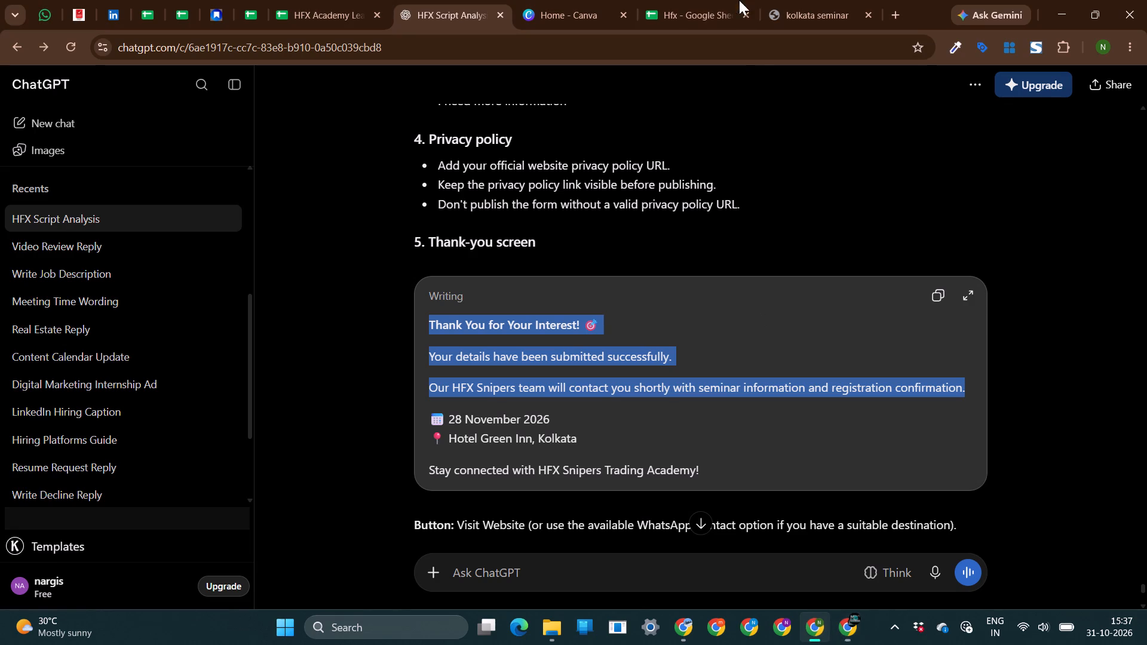
pyautogui.click(697, 7)
pyautogui.click(330, 10)
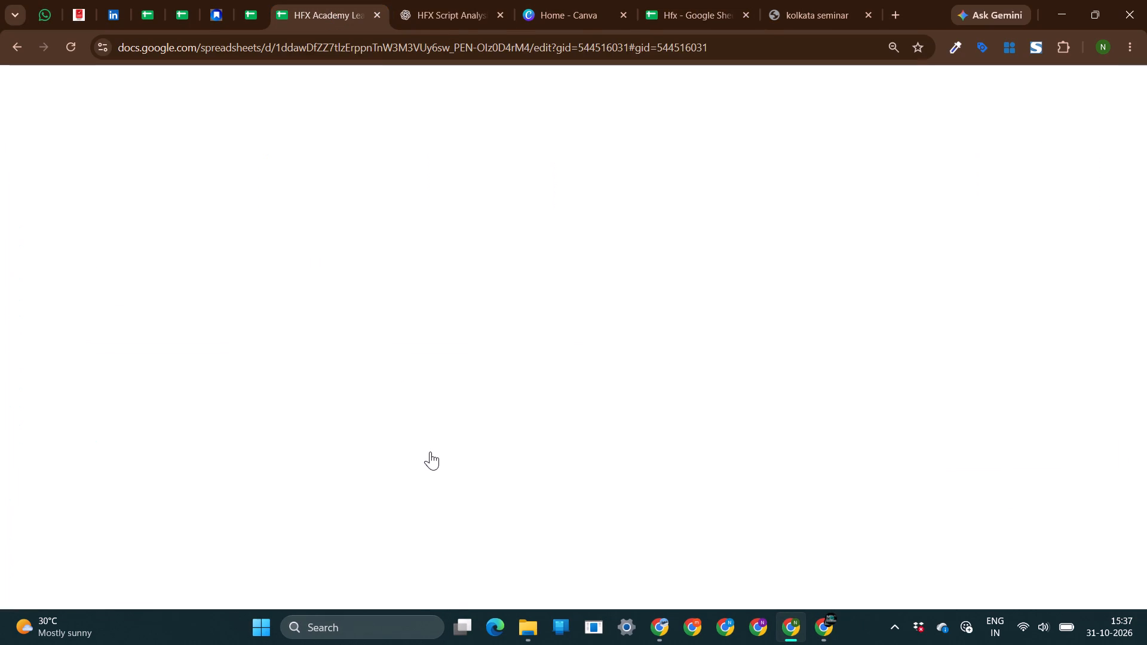
pyautogui.click(262, 371)
pyautogui.click(400, 596)
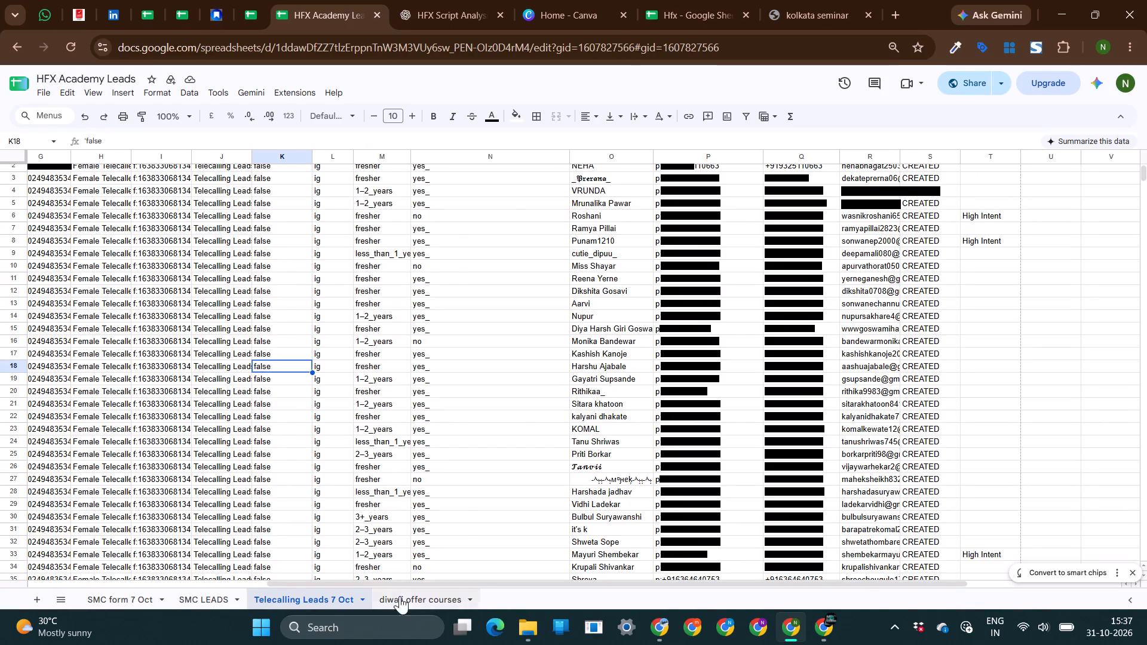
pyautogui.click(33, 599)
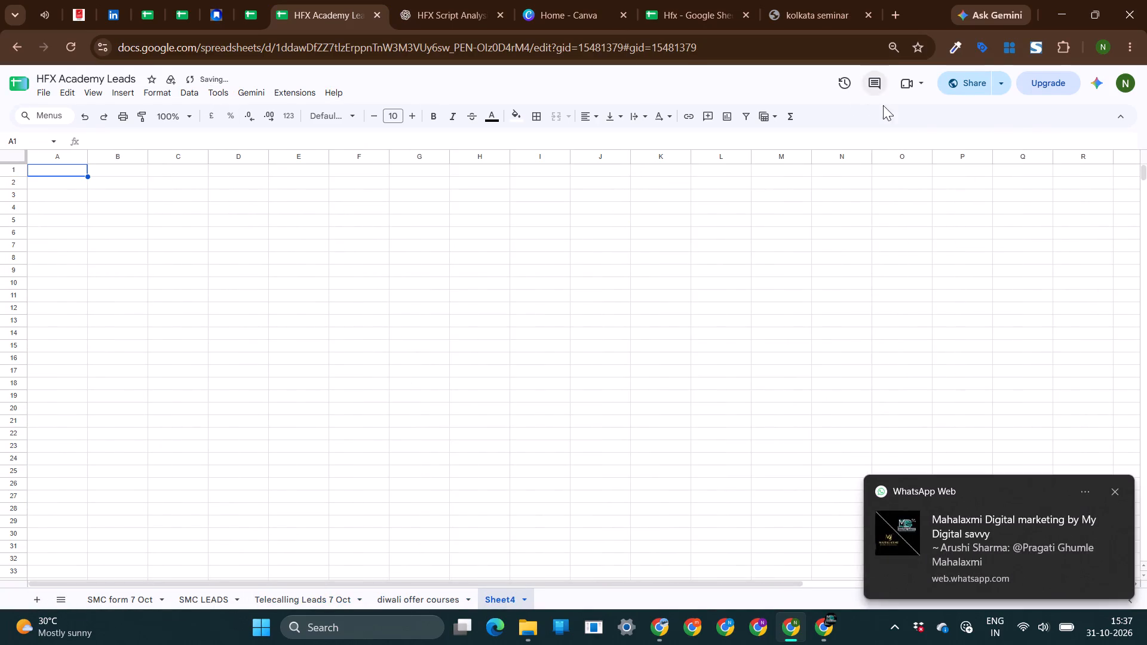
# Rename the new sheet as "KOLKATA SEMINAR LEAD".
pyautogui.click(510, 603)
pyautogui.click(525, 600)
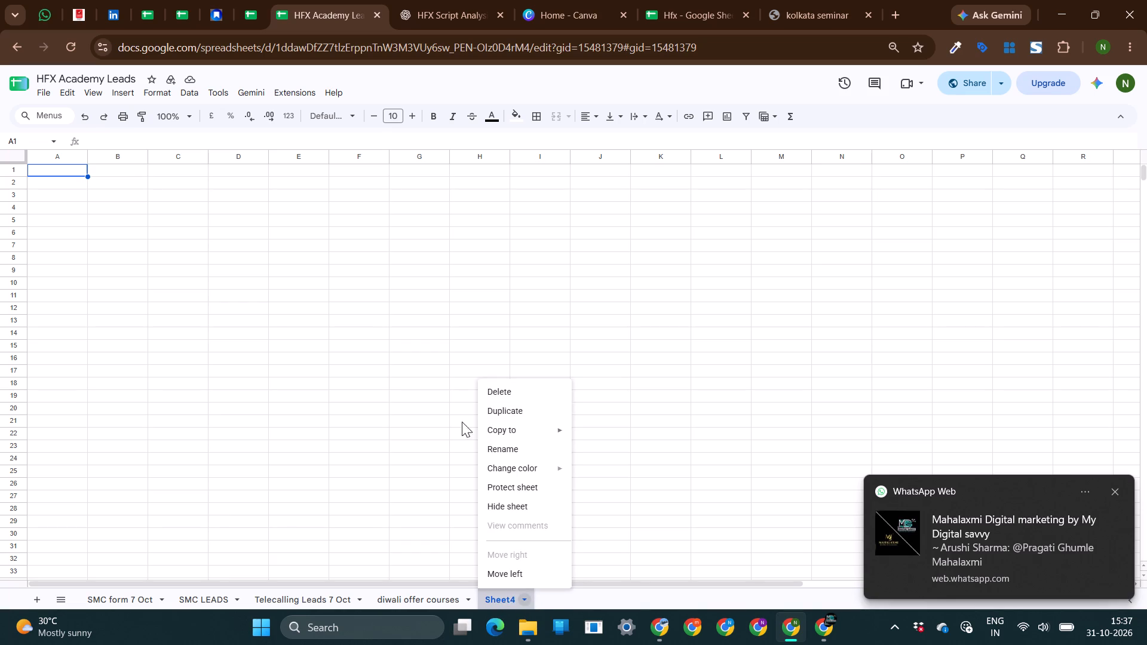
pyautogui.click(505, 451)
pyautogui.write('KOLKATA SE')
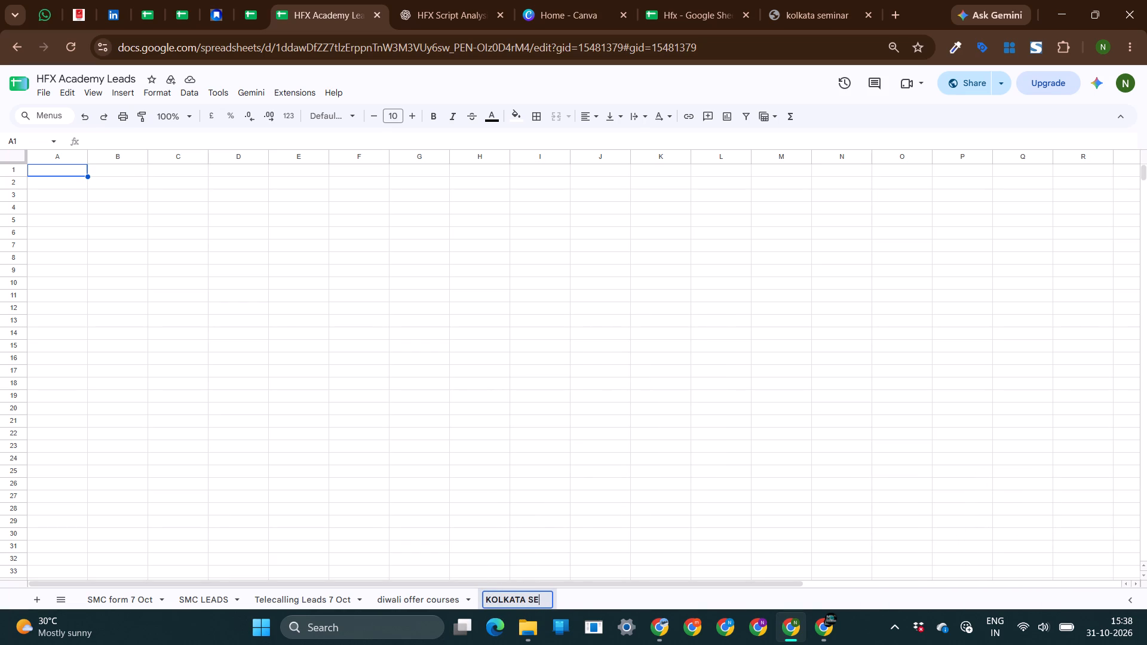
pyautogui.write('MINAR LEAD')
pyautogui.press('space')
pyautogui.click(590, 394)
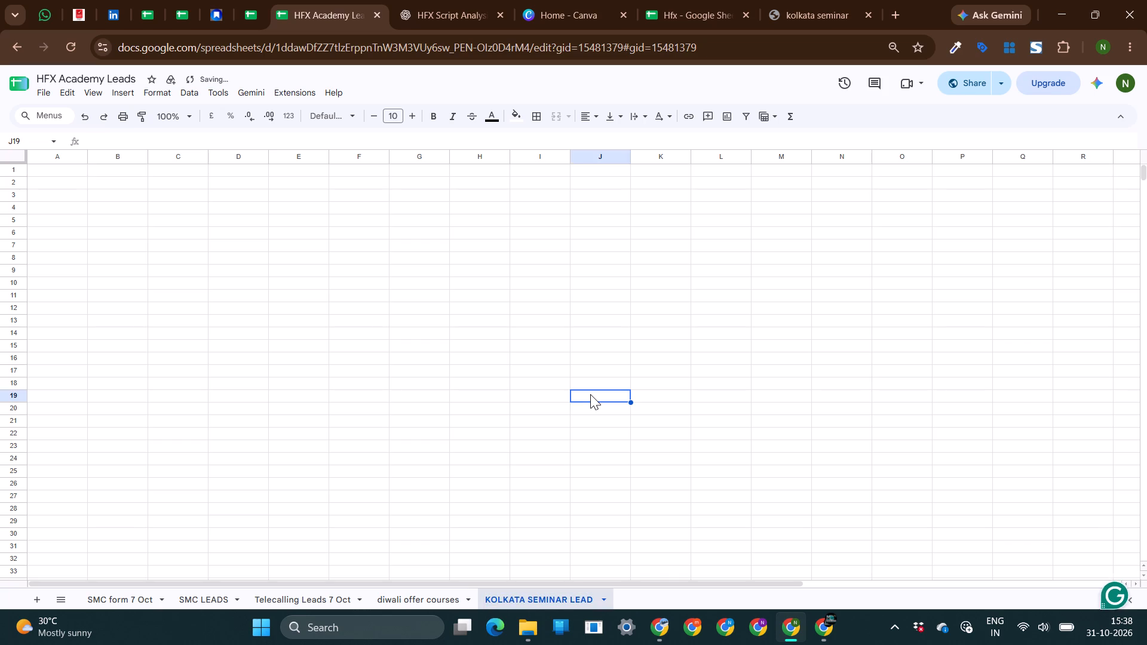
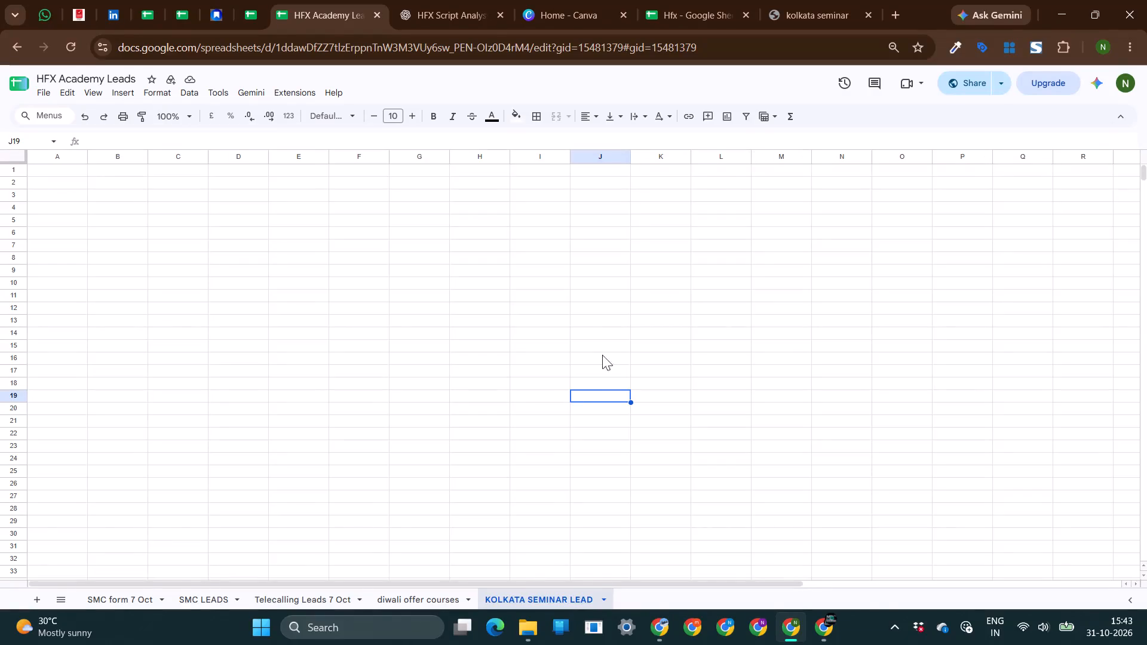
# Copy the sharing link of the HFX Academy Leads spreadsheet and submit it as the lead delivery spreadsheet in the Ads Manager window.
pyautogui.click(571, 391)
pyautogui.click(880, 207)
pyautogui.click(959, 90)
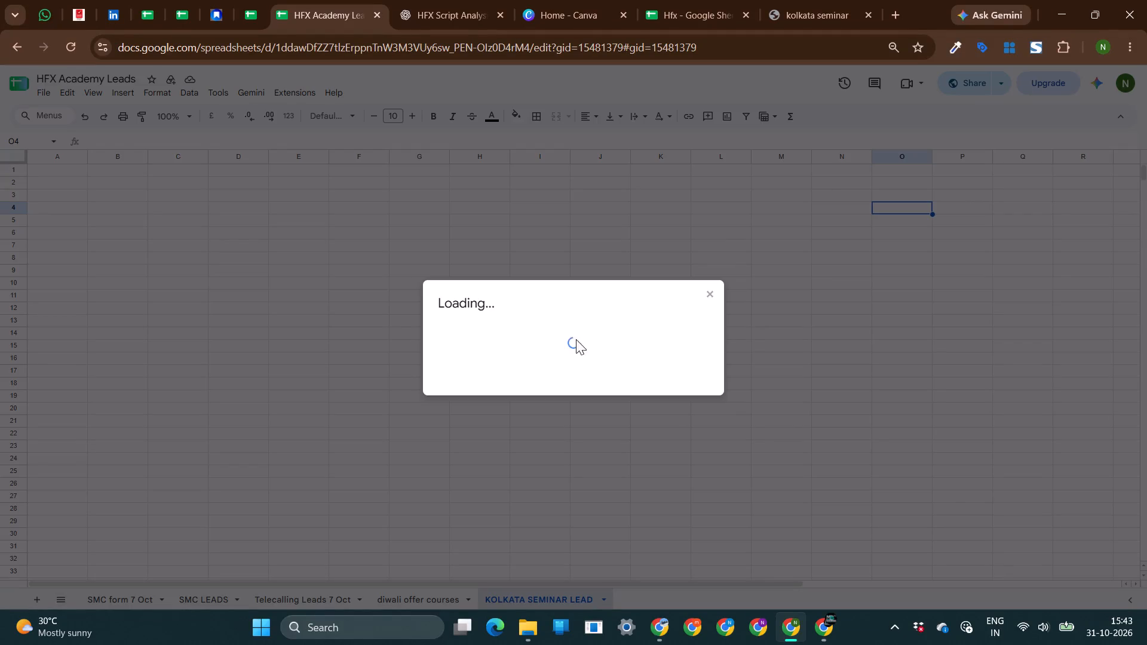
pyautogui.click(487, 438)
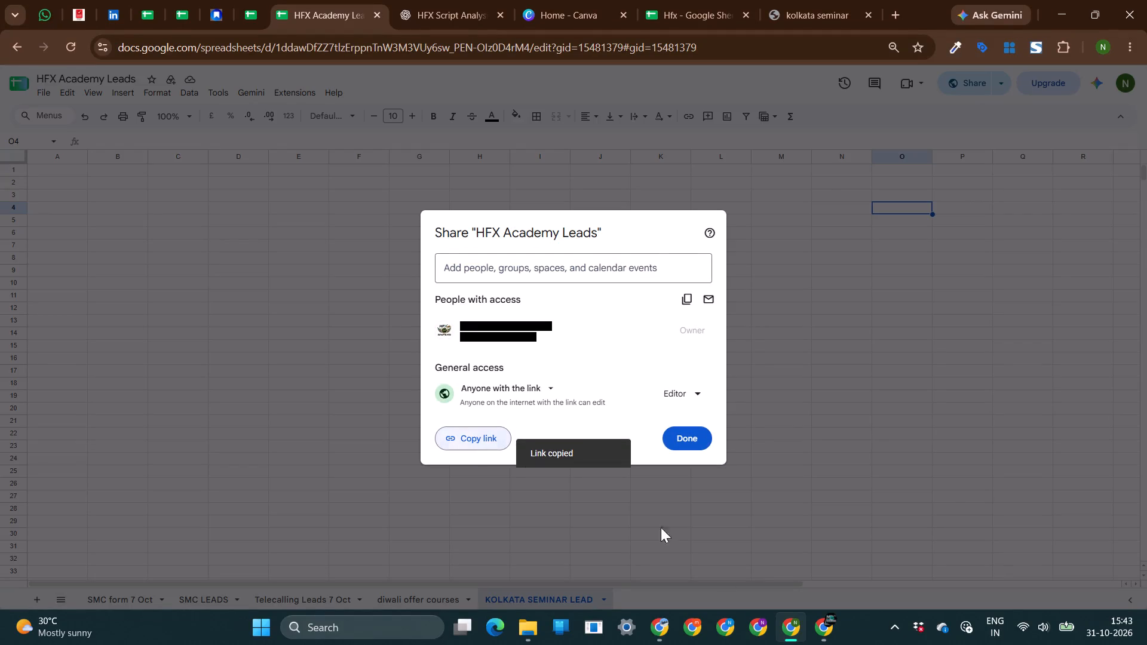
pyautogui.click(820, 632)
pyautogui.click(486, 294)
pyautogui.hotkey('ctrl', 'v')
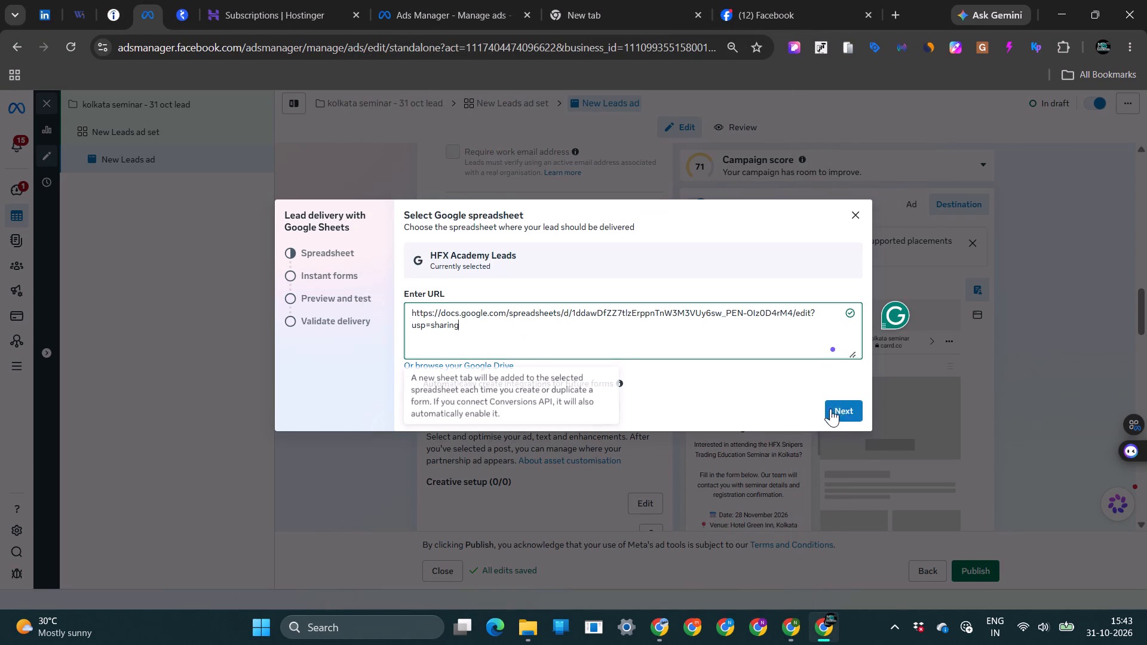
pyautogui.click(846, 405)
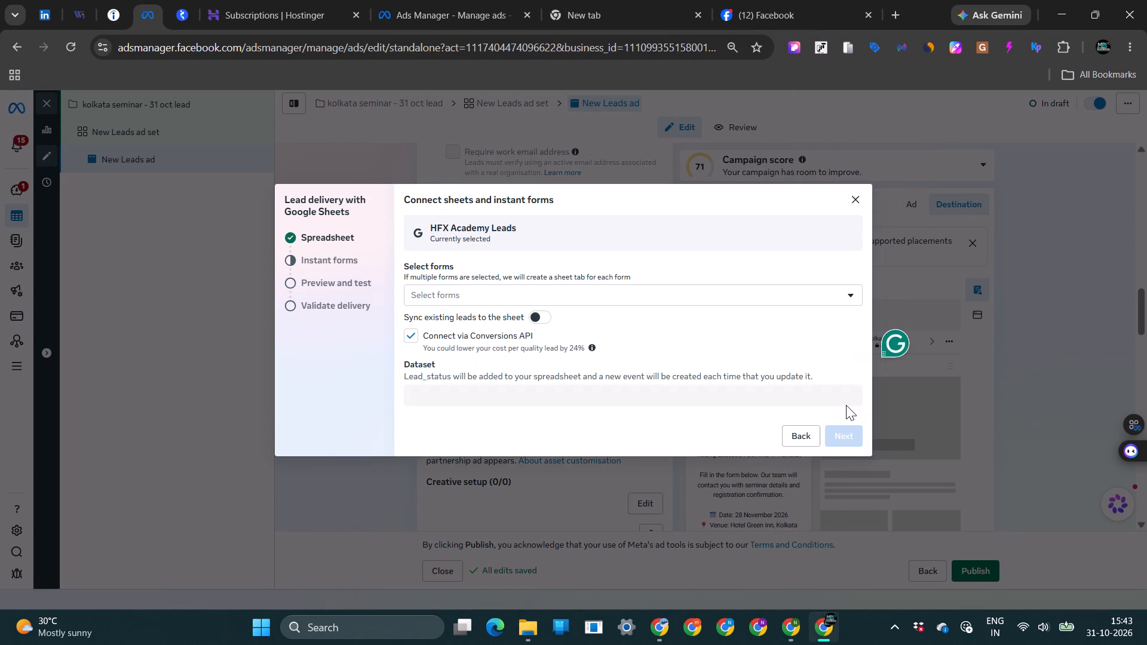
# Turn off the Conversions API connection and select the HFX Kolkata Trading Seminar form for delivery to the spreadsheet.
pyautogui.click(411, 338)
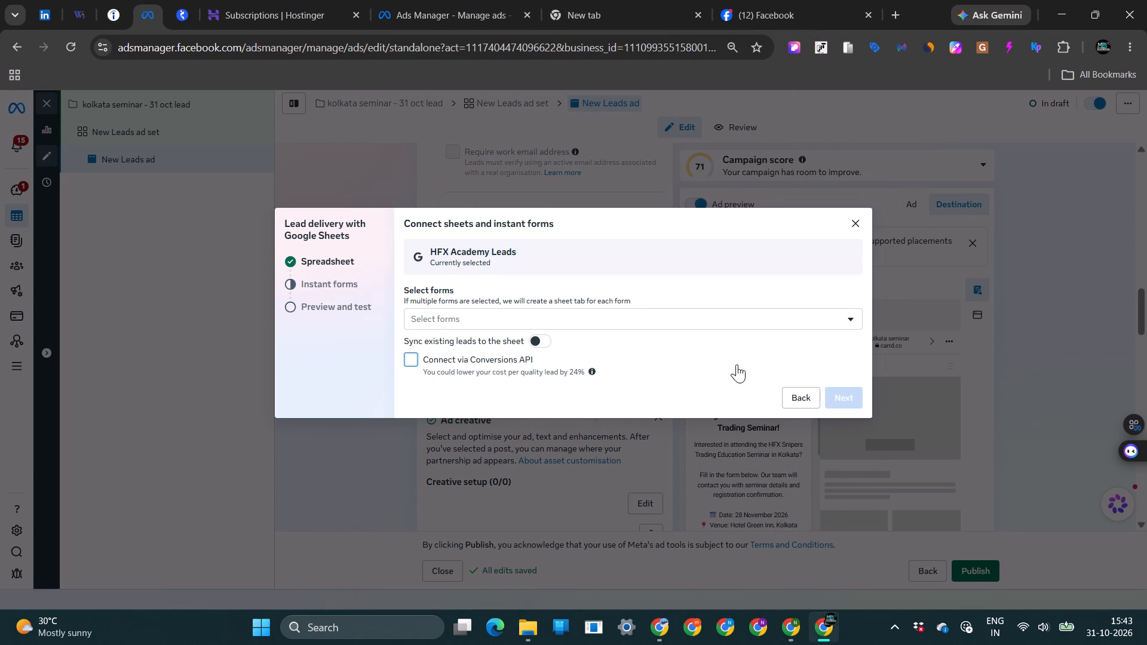
pyautogui.click(576, 314)
pyautogui.click(473, 434)
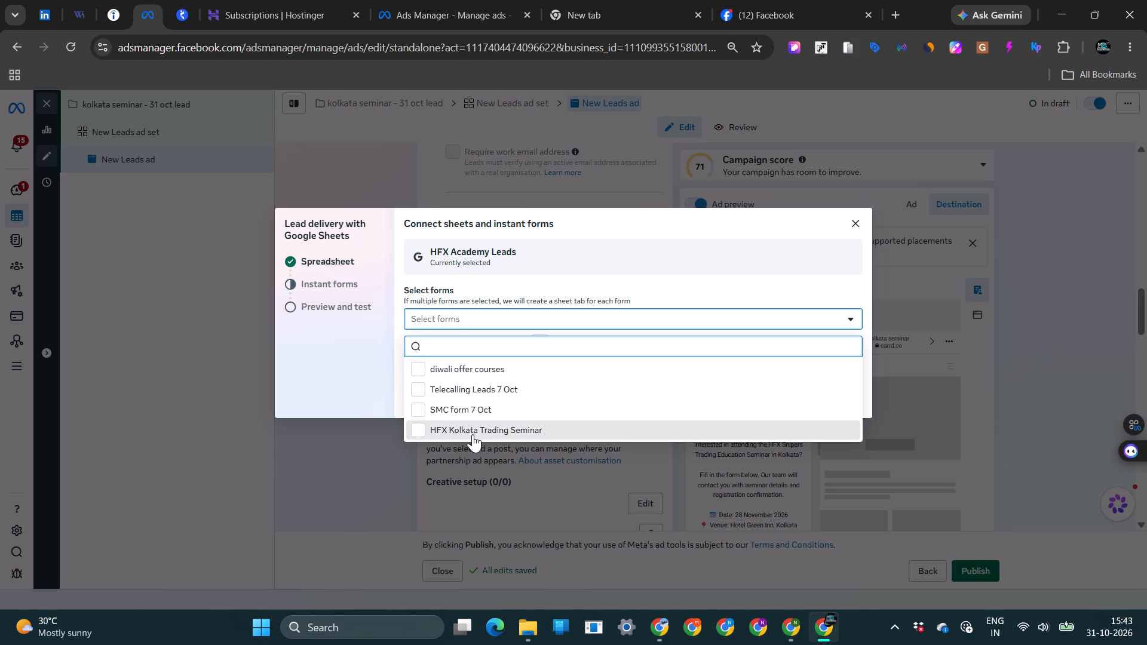
pyautogui.click(674, 278)
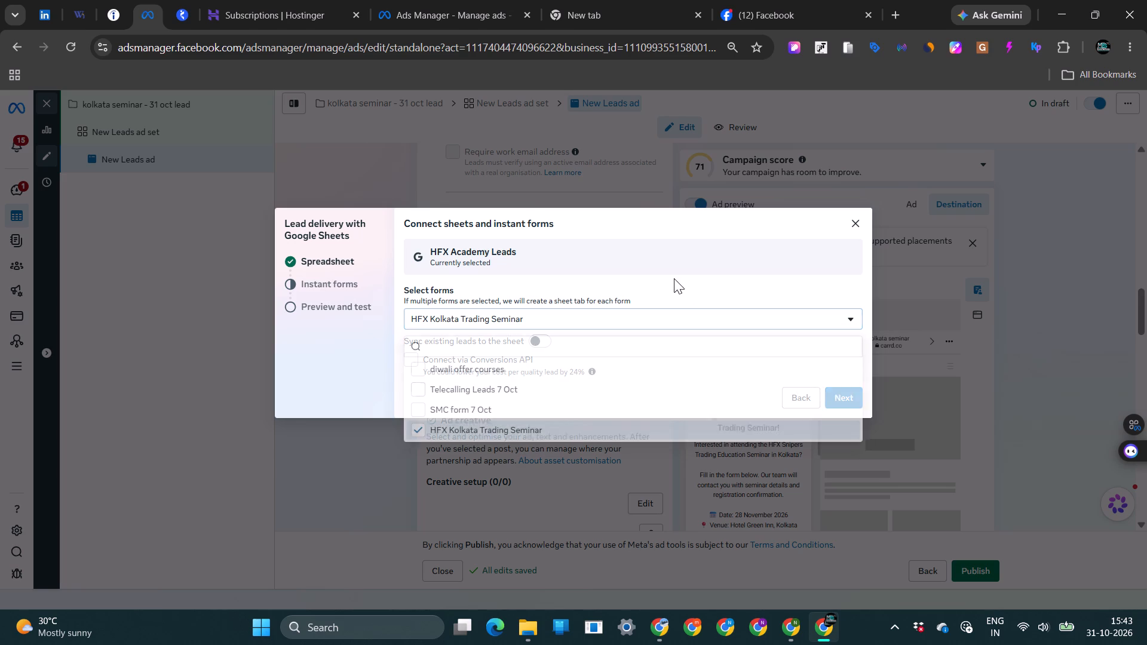
# Finish connecting the HFX Kolkata Trading Seminar form to the HFX Academy Leads spreadsheet.
pyautogui.click(858, 395)
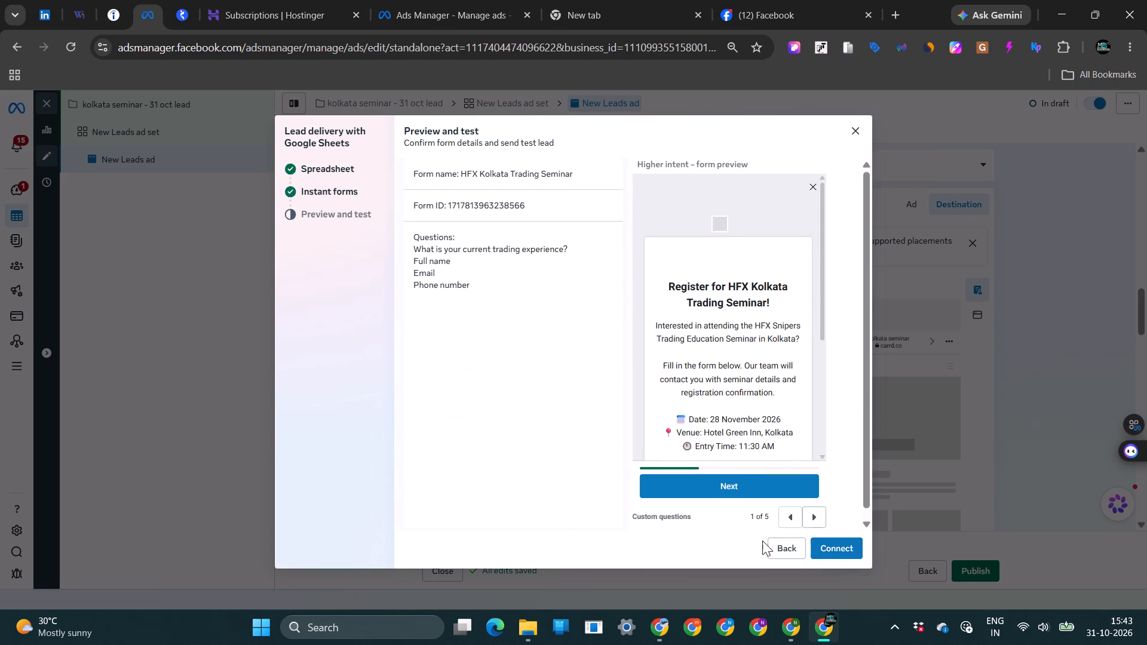
pyautogui.click(839, 543)
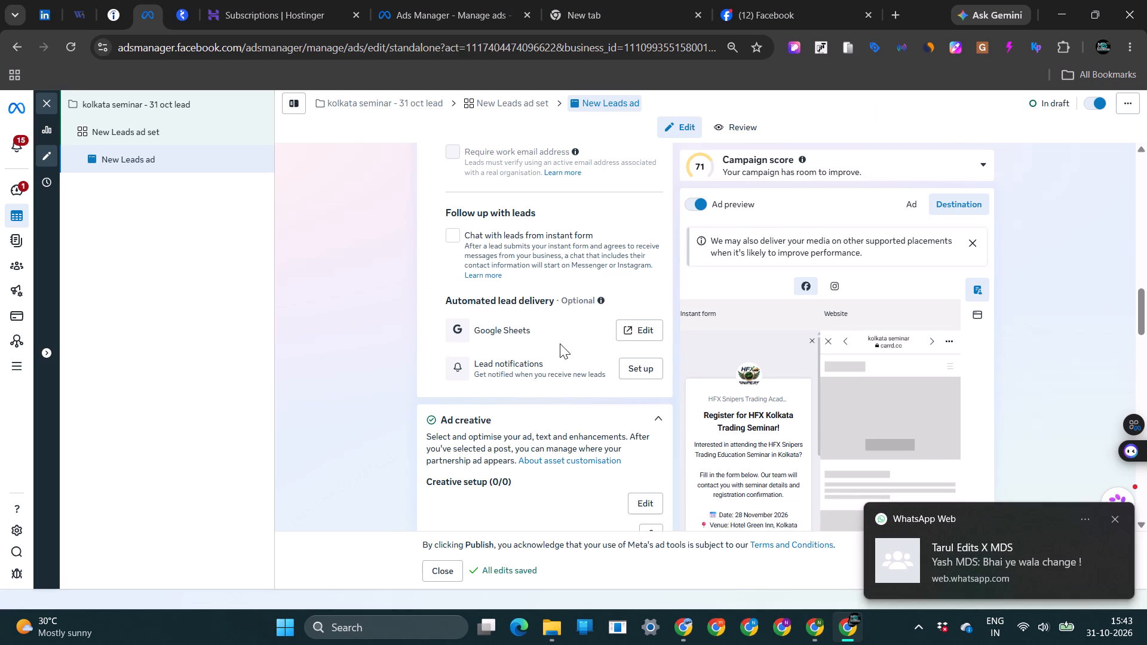
# Review the ad's media, primary text, headline and call to action, and preview its instant form and website destinations.
pyautogui.click(286, 391)
pyautogui.scroll(-4, 371, 365)
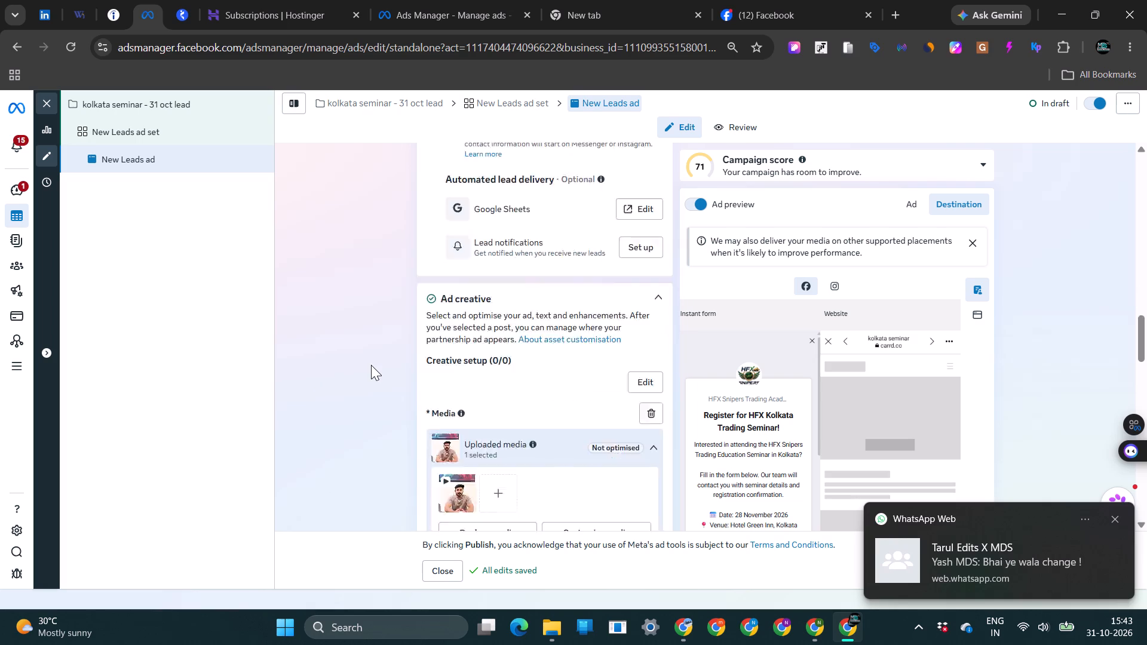
pyautogui.scroll(-1, 371, 365)
pyautogui.click(1040, 395)
pyautogui.scroll(-3, 1040, 395)
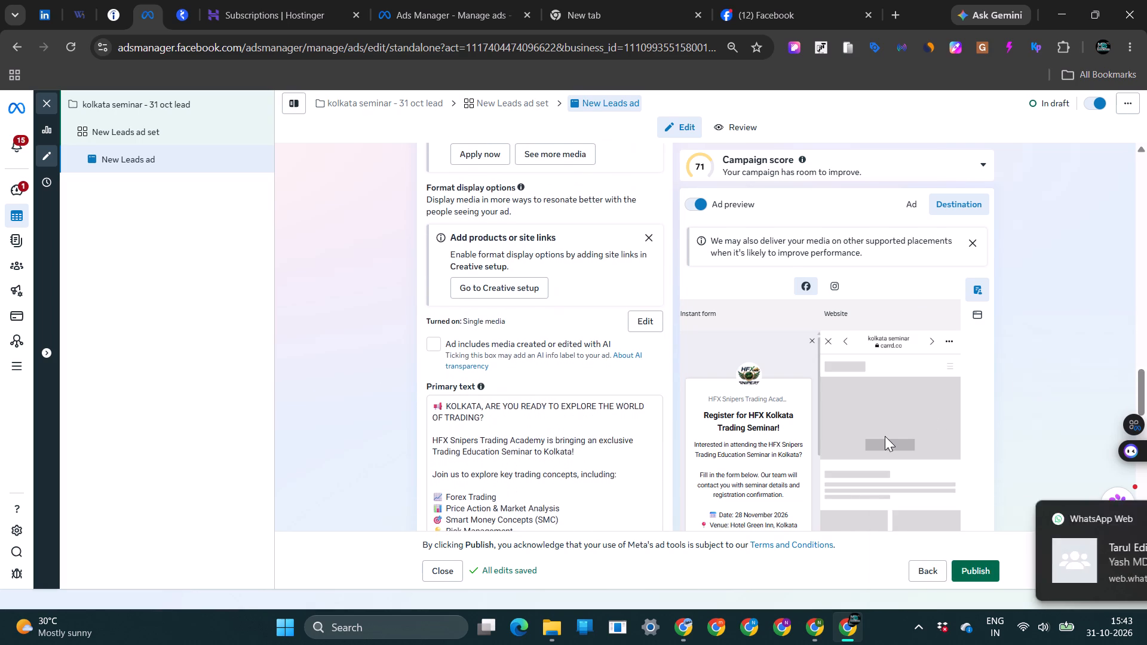
pyautogui.scroll(-3, 885, 436)
pyautogui.scroll(-2, 739, 290)
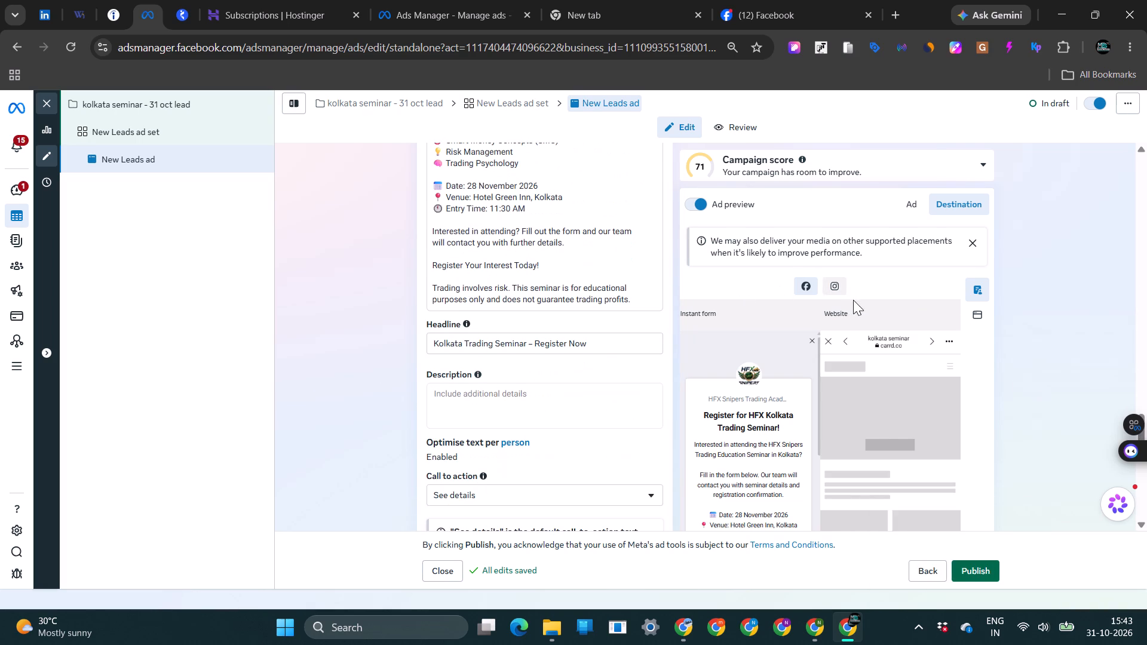
pyautogui.click(973, 310)
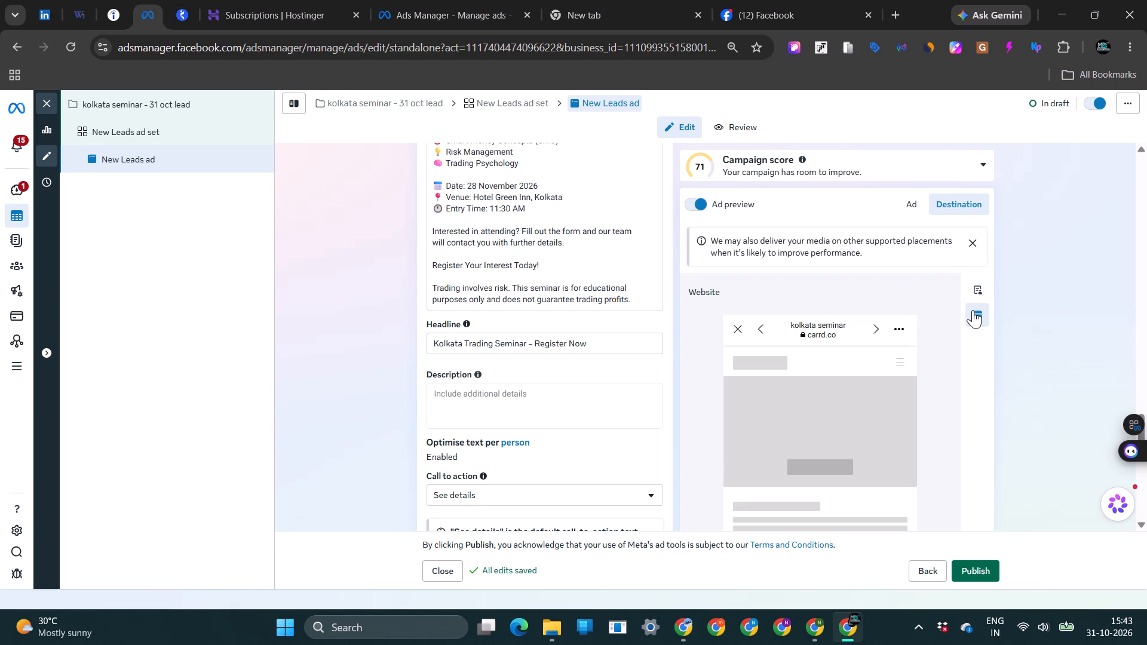
pyautogui.click(977, 293)
pyautogui.click(976, 317)
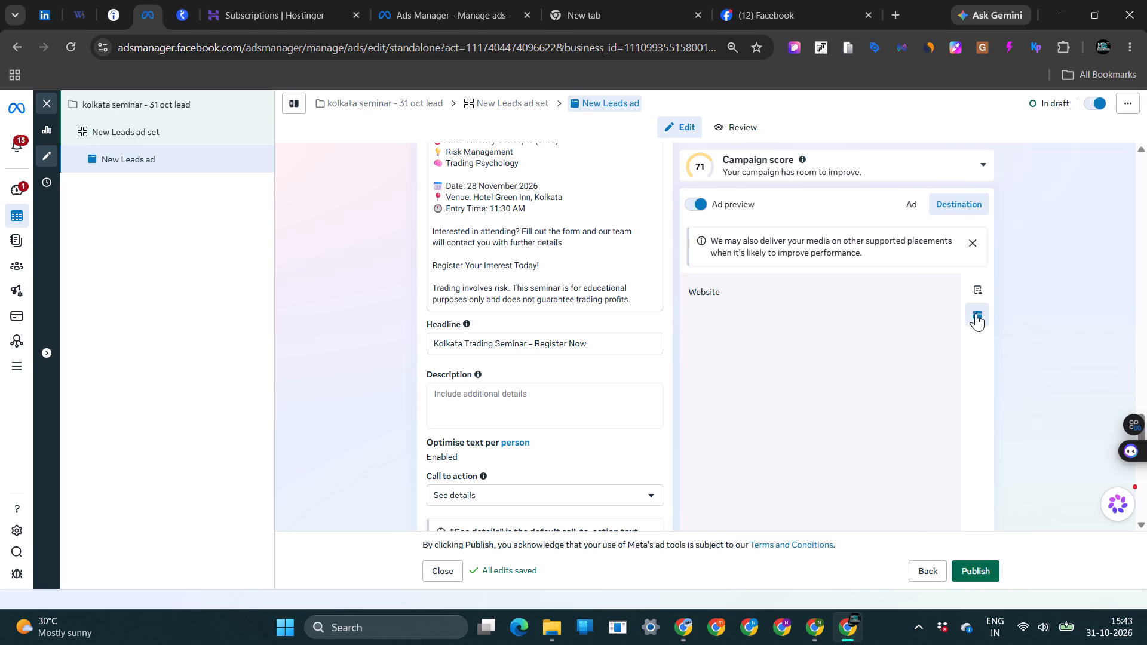
pyautogui.scroll(4, 597, 290)
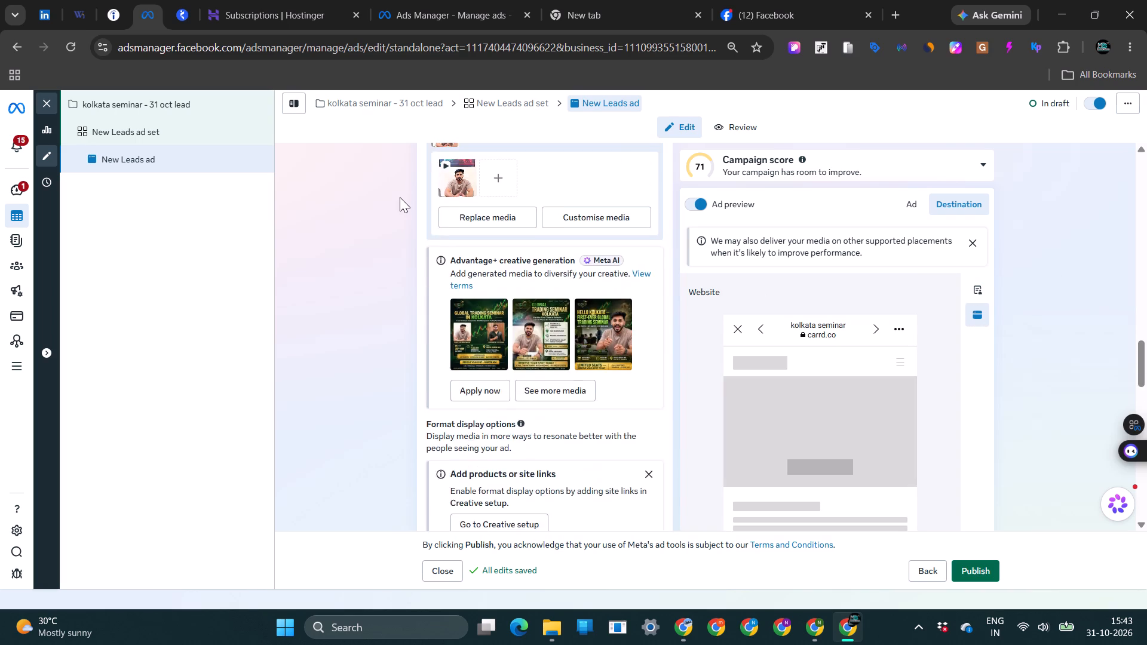
pyautogui.scroll(9, 400, 197)
# Change the New Leads ad set's conversion location to the single option Instant forms.
pyautogui.click(423, 107)
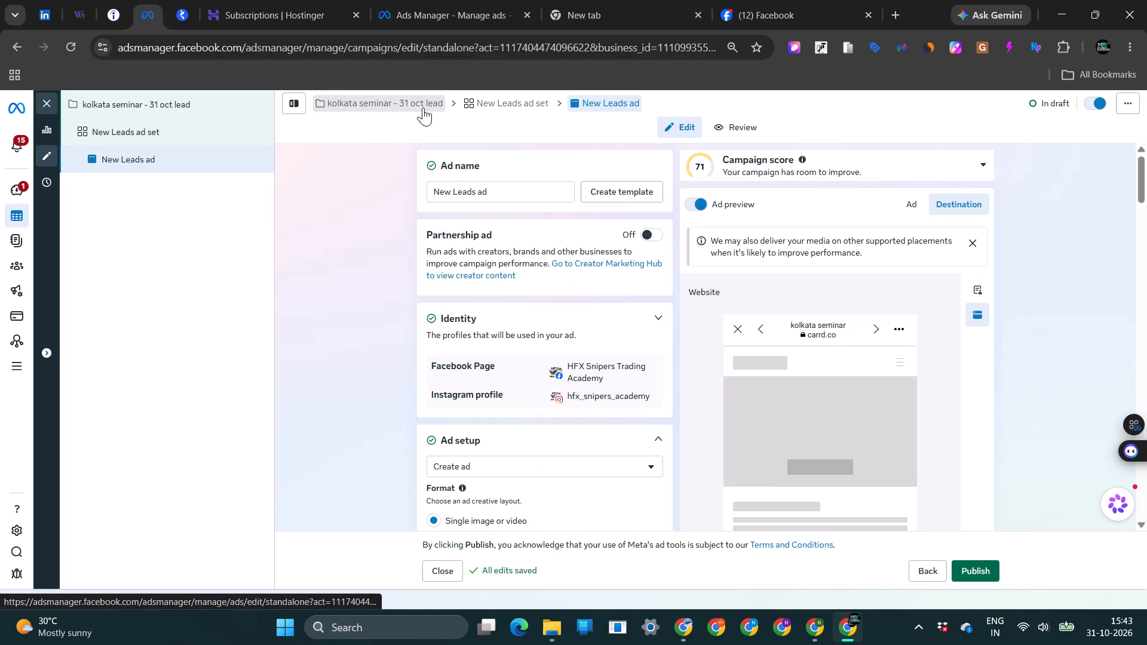
pyautogui.click(498, 102)
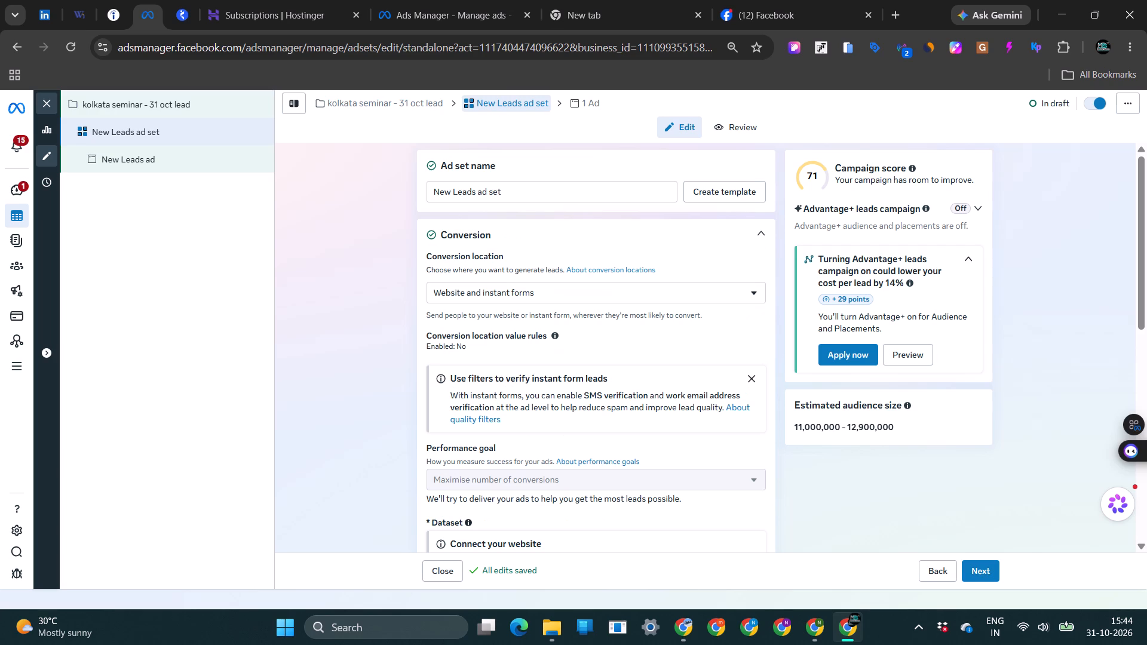
pyautogui.click(518, 294)
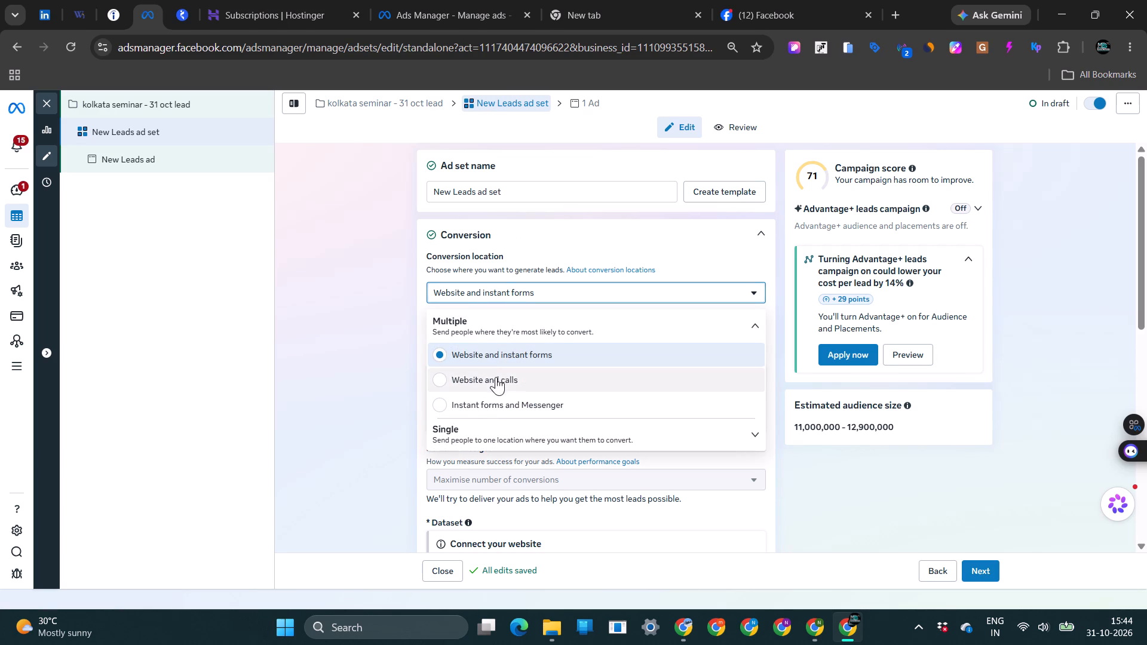
pyautogui.click(473, 404)
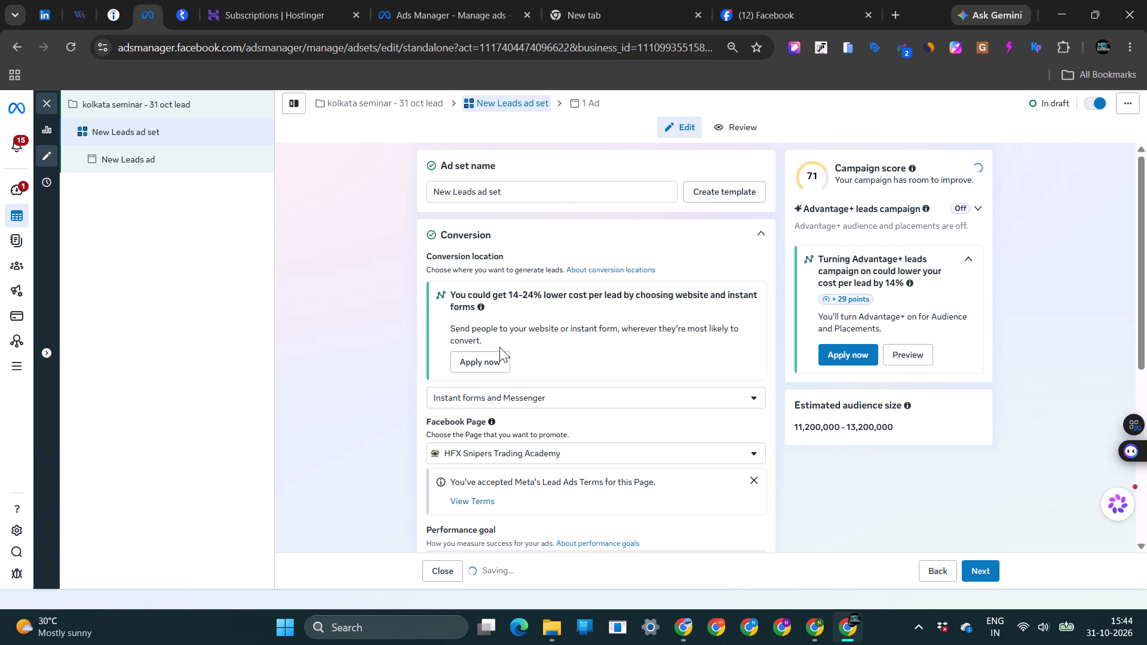
pyautogui.click(504, 400)
pyautogui.scroll(-1, 487, 511)
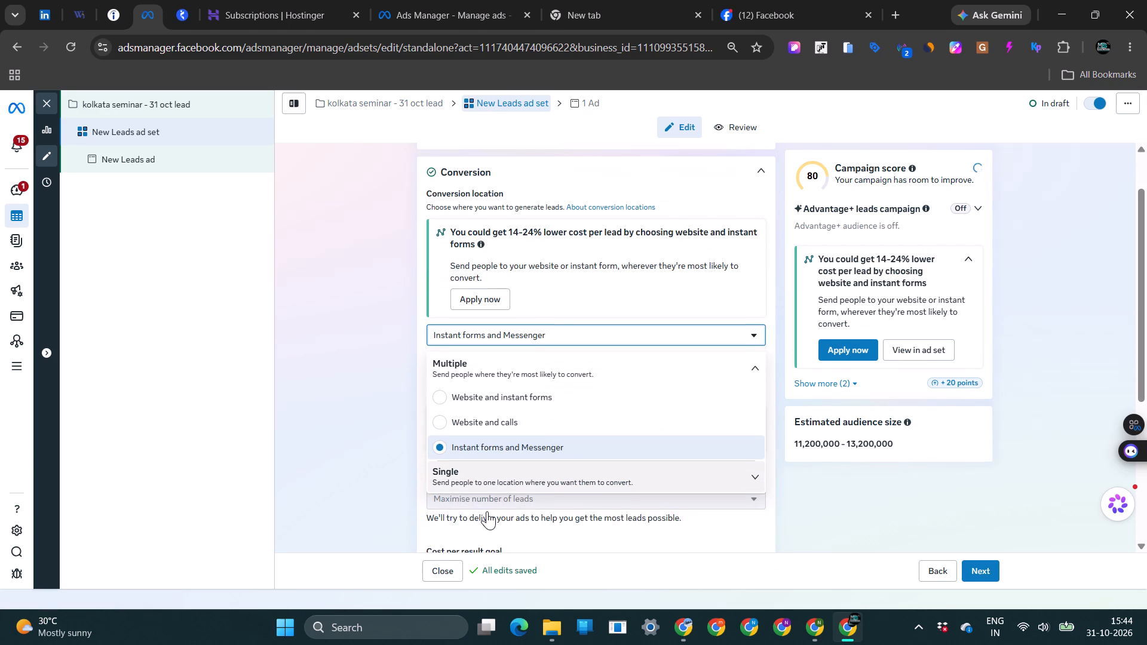
pyautogui.click(523, 476)
pyautogui.scroll(-2, 523, 476)
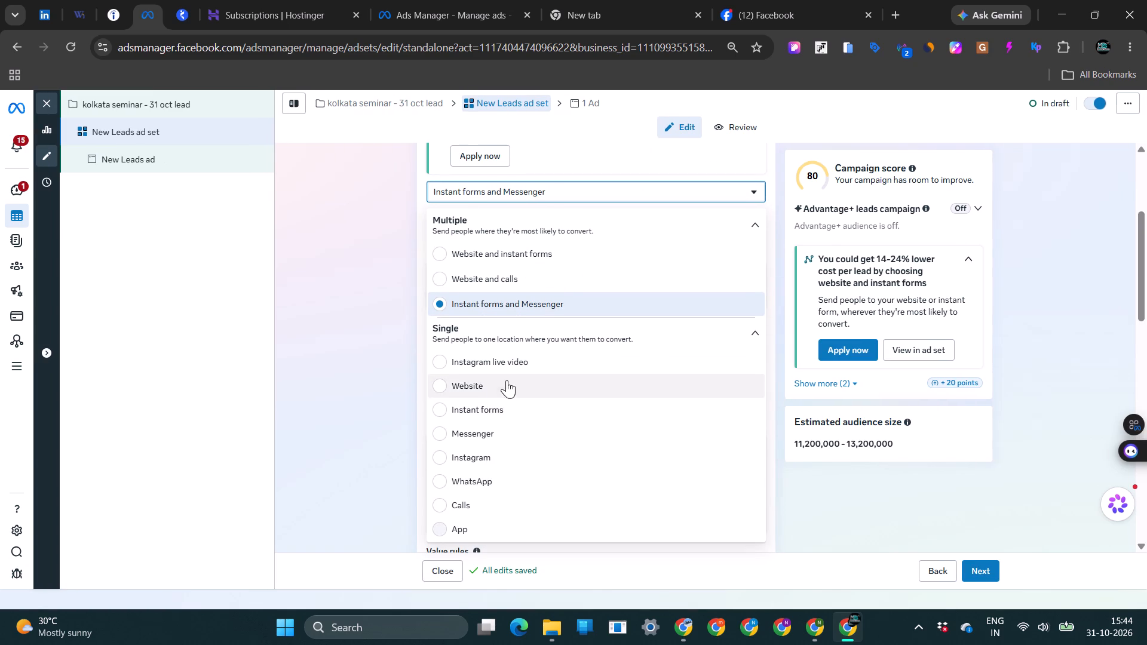
pyautogui.click(537, 409)
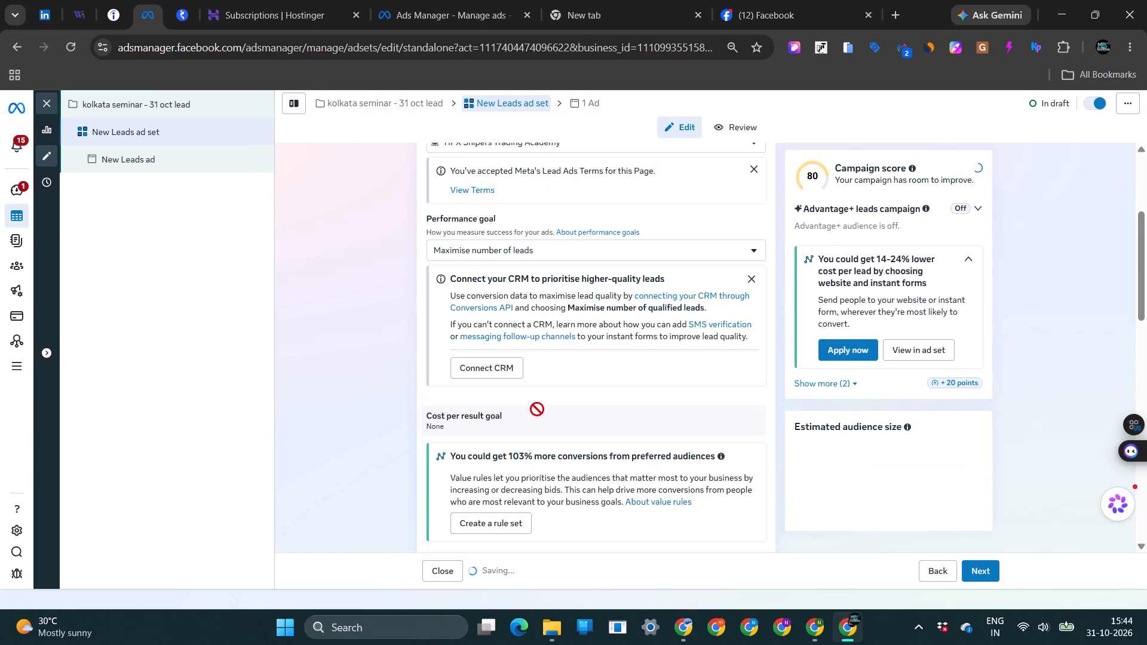
# Review the ad set's budget and schedule, audience locations, detailed targeting, India regulatory requirements and placements.
pyautogui.click(338, 331)
pyautogui.scroll(-6, 338, 331)
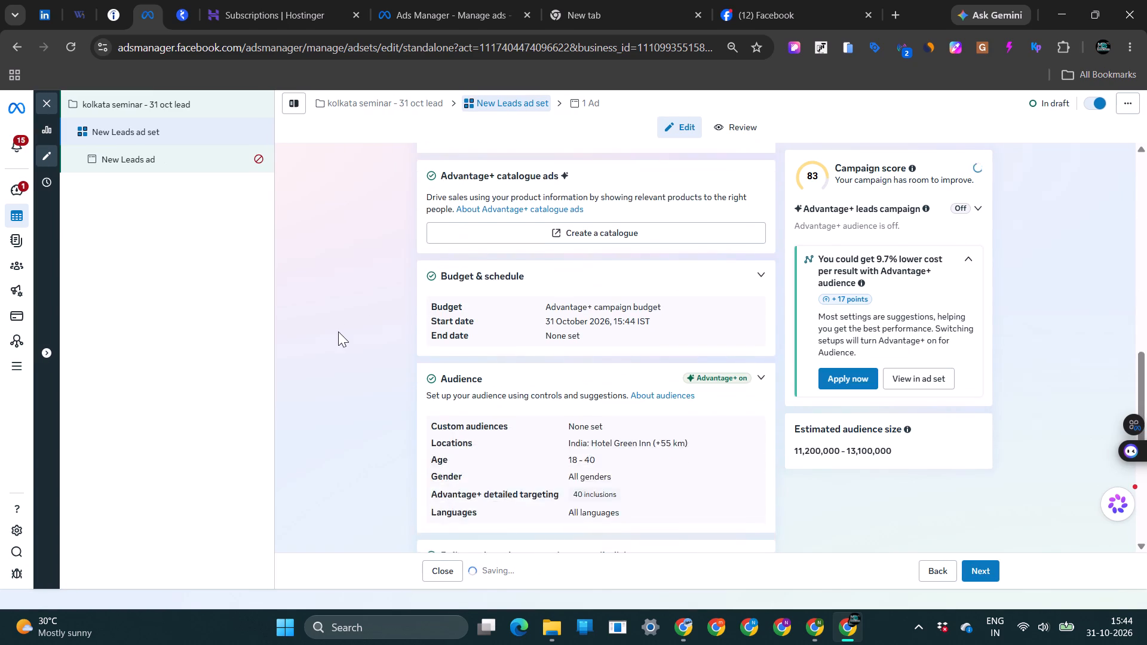
pyautogui.scroll(-2, 338, 331)
pyautogui.click(637, 251)
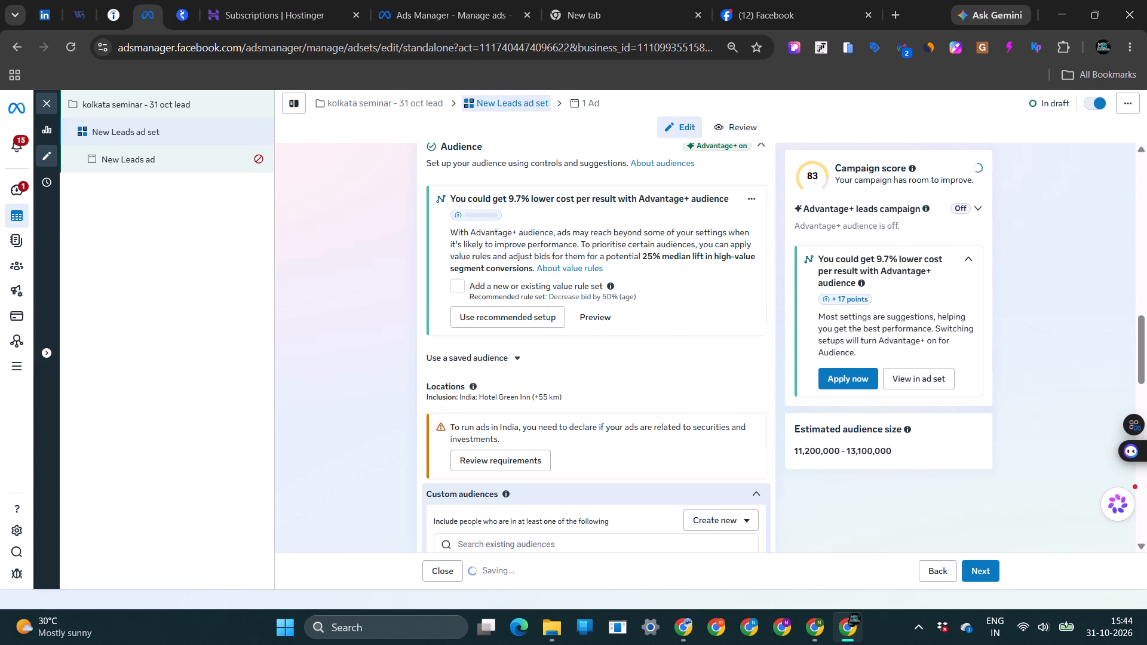
pyautogui.click(385, 355)
pyautogui.scroll(-4, 385, 355)
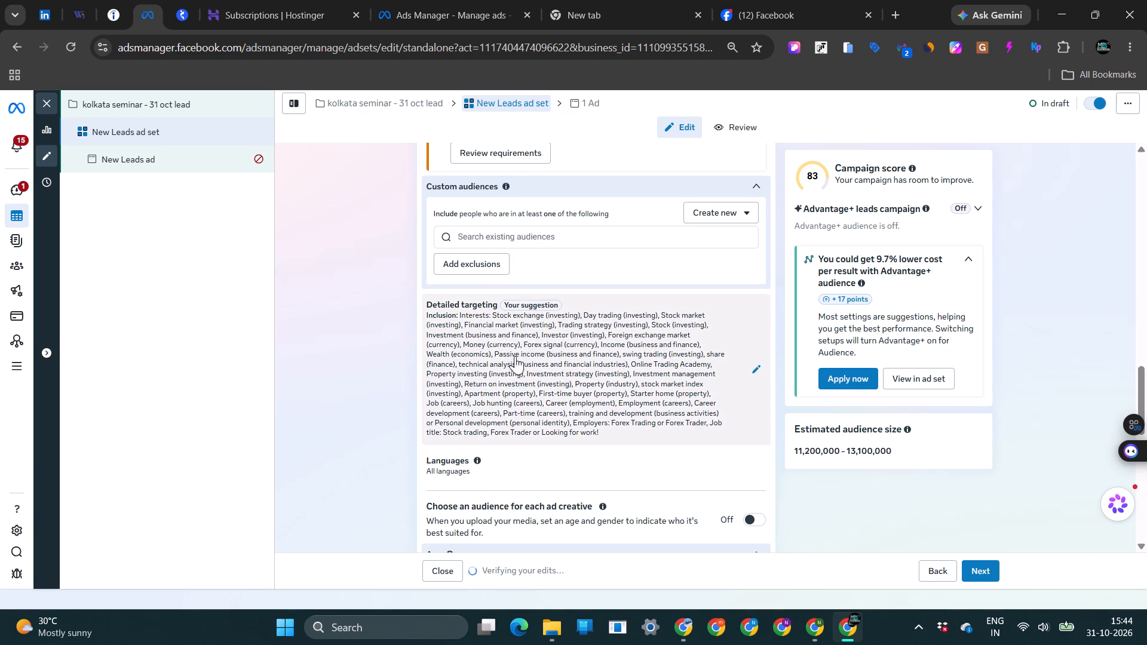
pyautogui.click(519, 367)
pyautogui.scroll(-5, 369, 374)
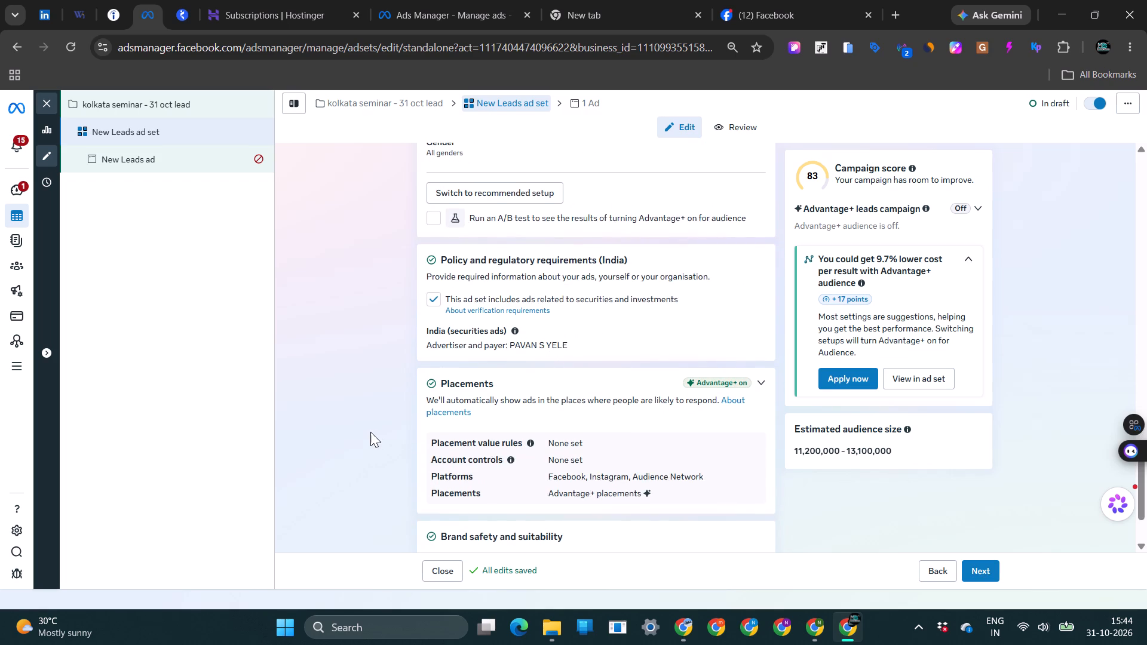
pyautogui.scroll(-8, 370, 432)
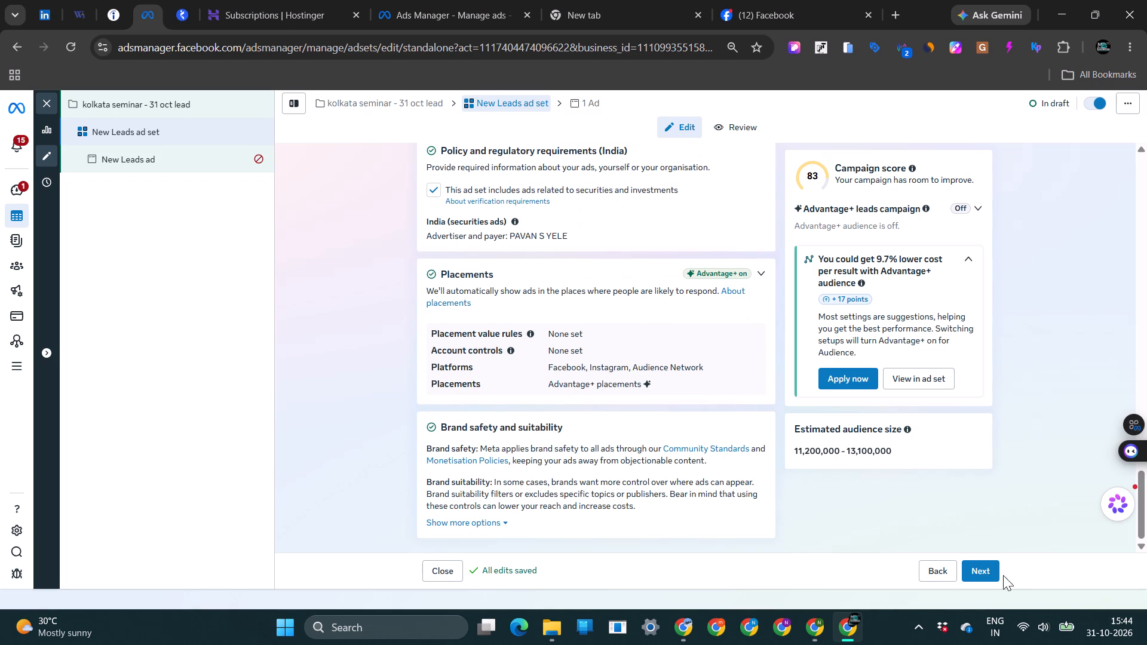
# Exclude Audience Network from the ad set's platforms, disallow limited spending to excluded placements, and continue to the ad.
pyautogui.click(622, 336)
pyautogui.scroll(-4, 622, 336)
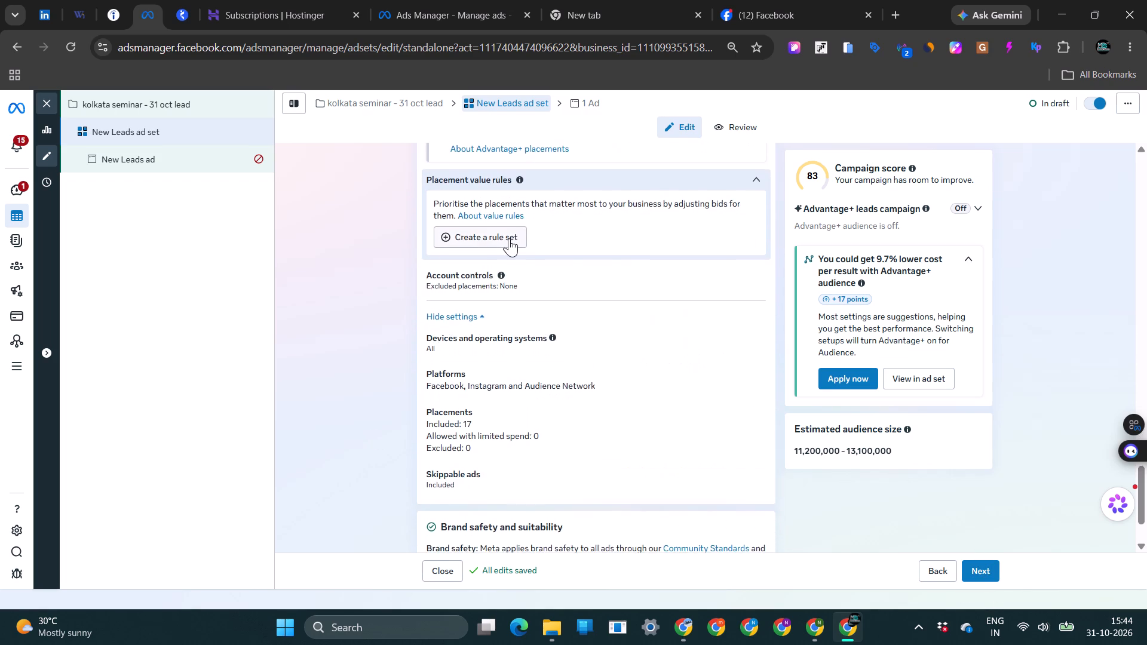
pyautogui.scroll(2, 509, 238)
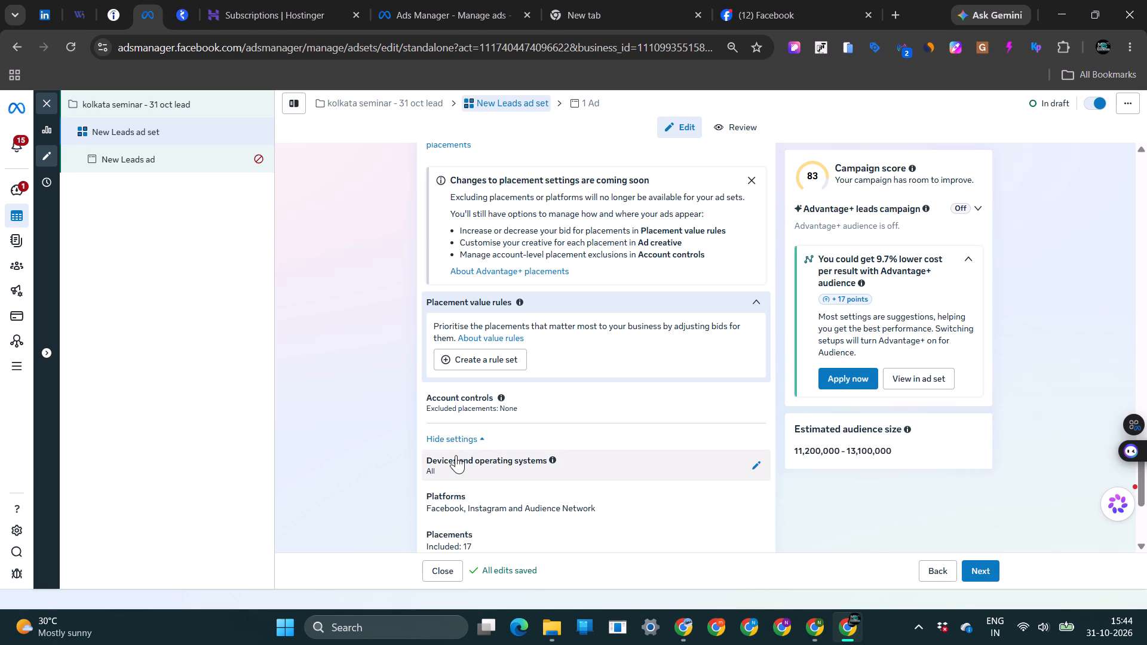
pyautogui.scroll(-1, 456, 455)
pyautogui.click(533, 426)
pyautogui.scroll(-2, 533, 426)
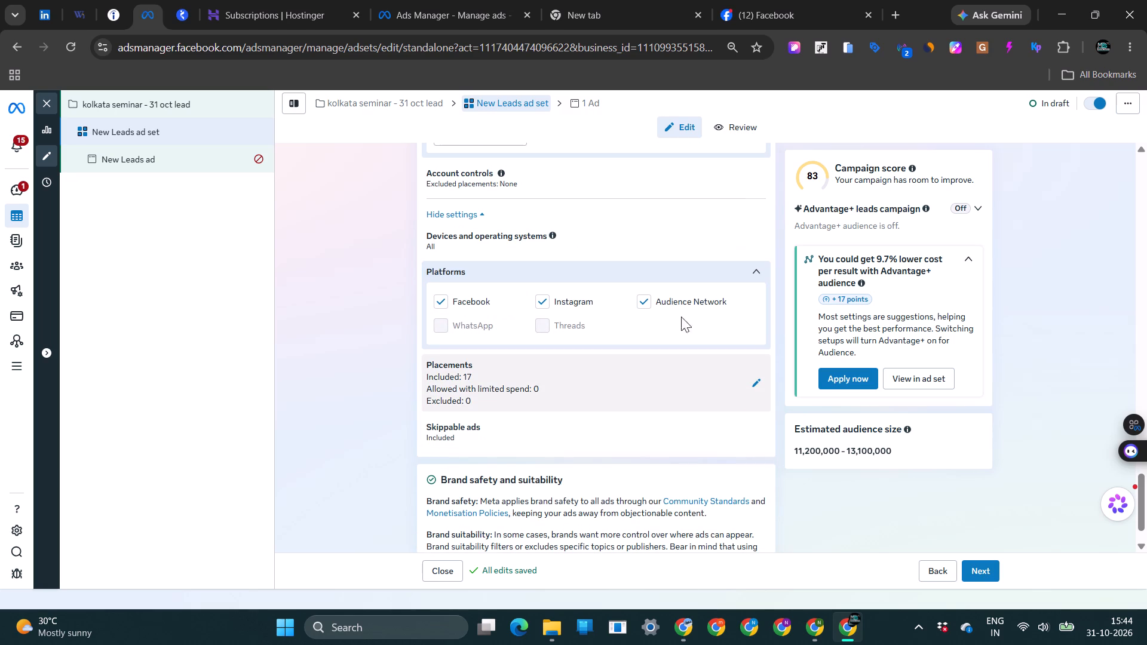
pyautogui.click(646, 302)
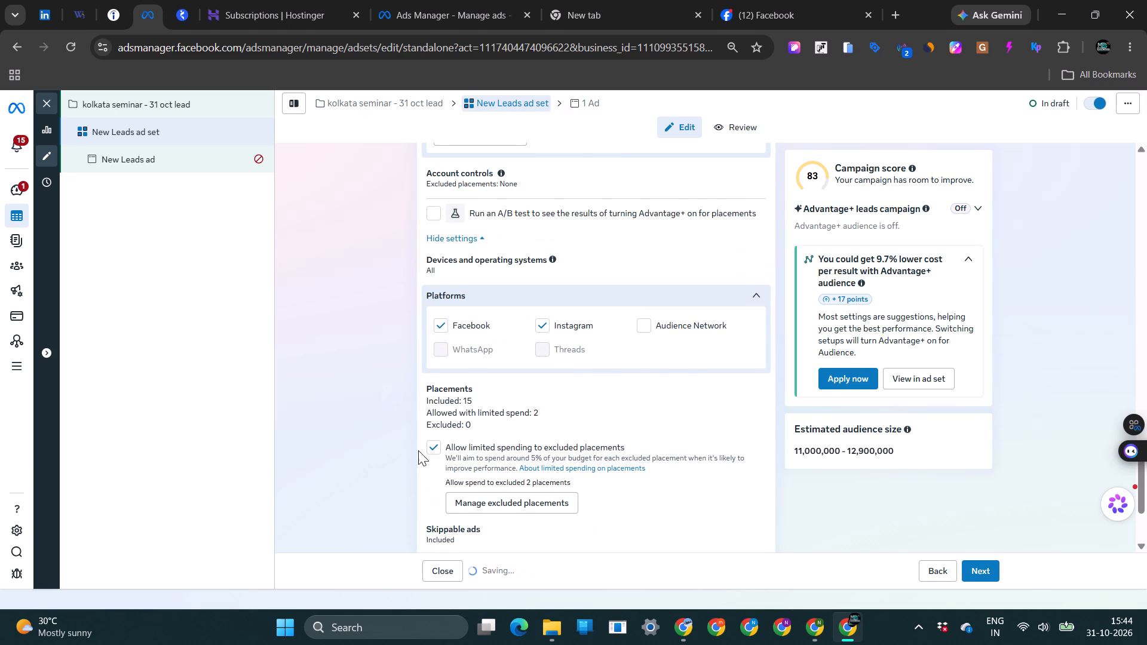
pyautogui.click(433, 447)
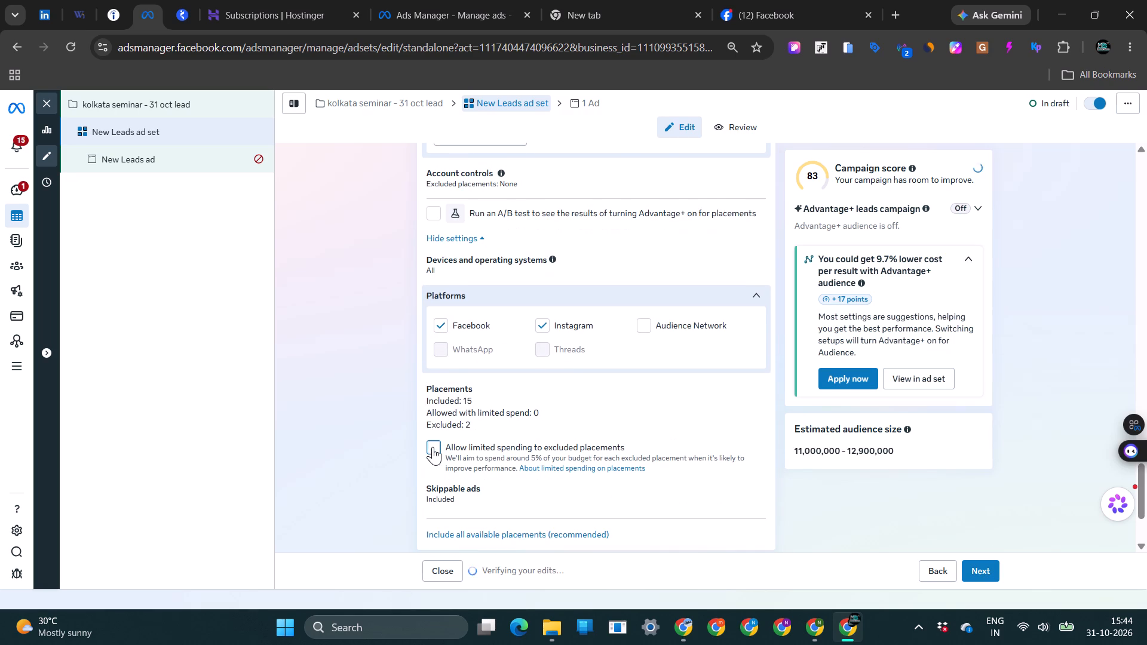
pyautogui.click(982, 564)
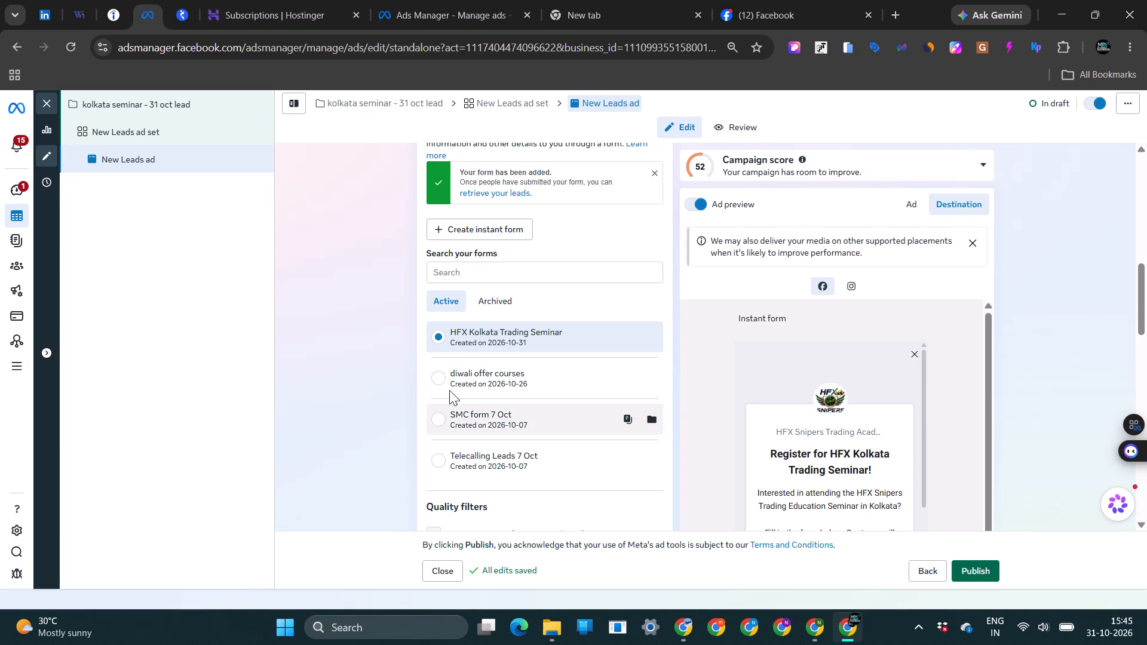
# Review the New Leads ad's instant form selection, quality filters, lead delivery, lead nurturing and ad creative sections.
pyautogui.scroll(6, 400, 364)
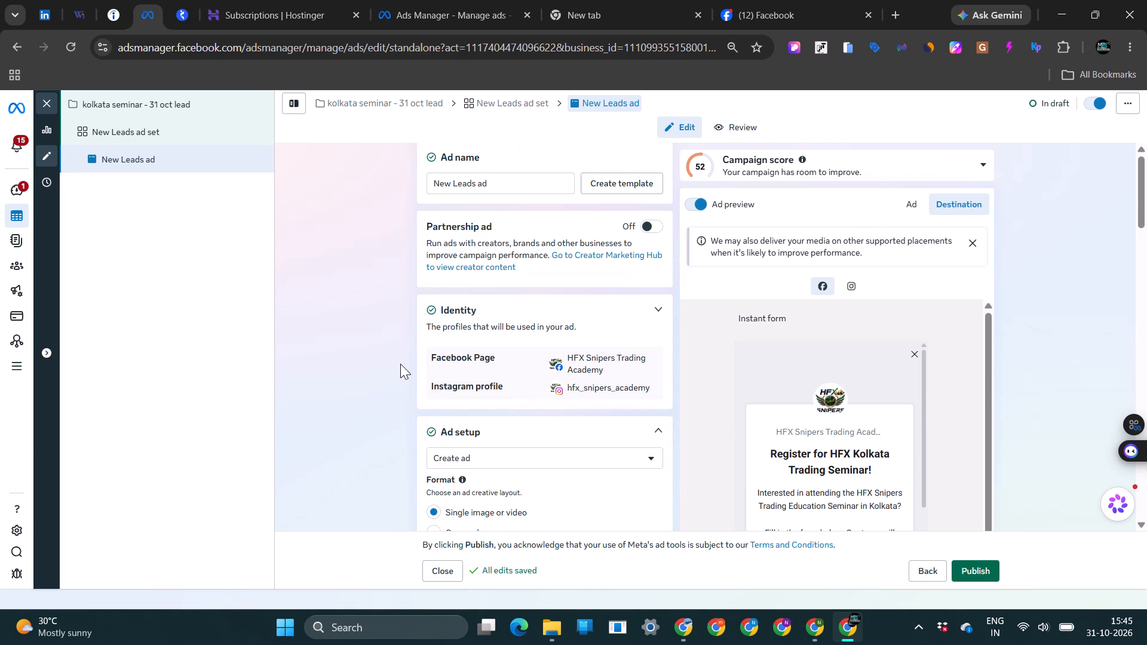
pyautogui.scroll(-9, 400, 364)
pyautogui.scroll(1, 400, 364)
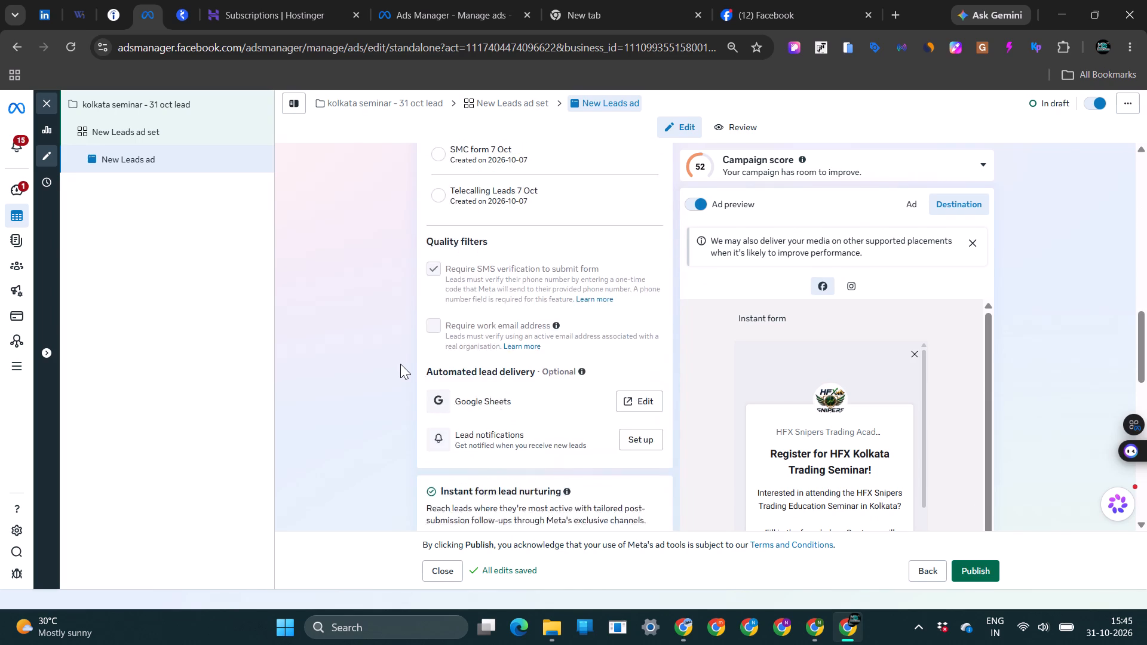
pyautogui.scroll(1, 400, 364)
pyautogui.scroll(-10, 400, 364)
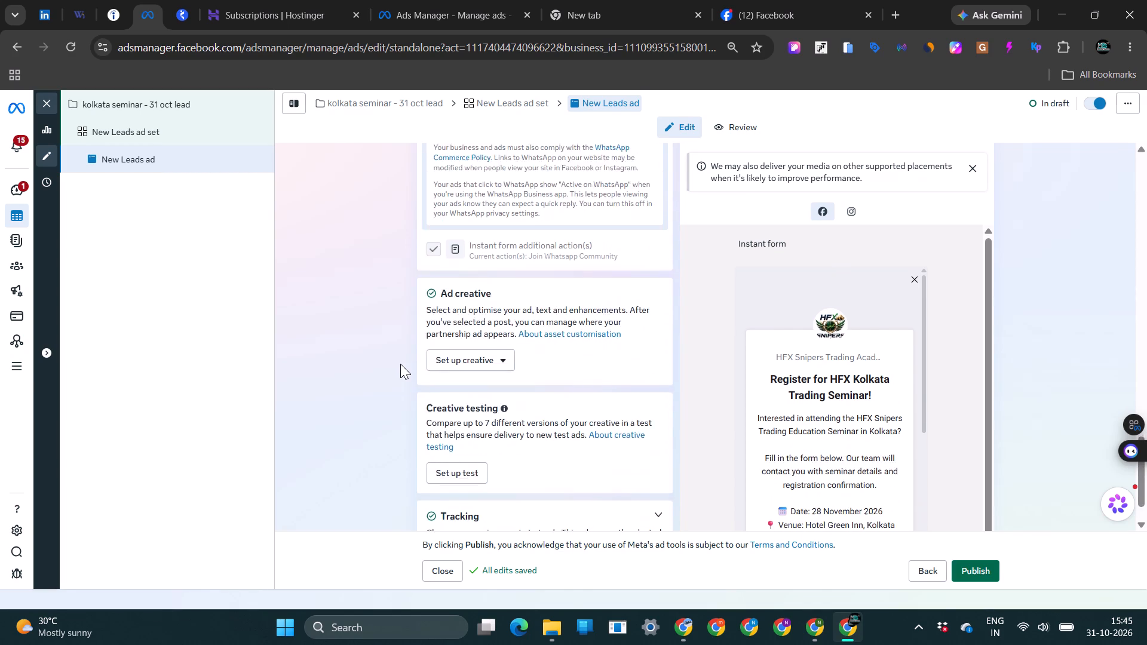
pyautogui.scroll(-1, 511, 364)
# Set up a video ad creative using Hfx.mp4 from the account videos and continue to the ad text.
pyautogui.click(479, 278)
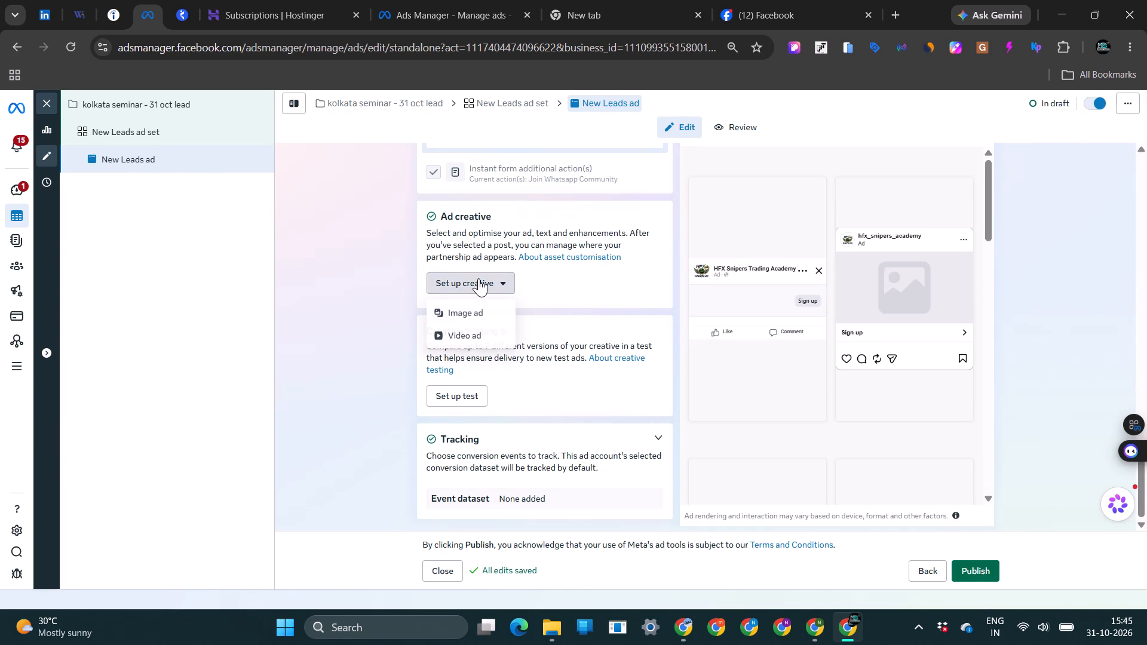
pyautogui.click(461, 335)
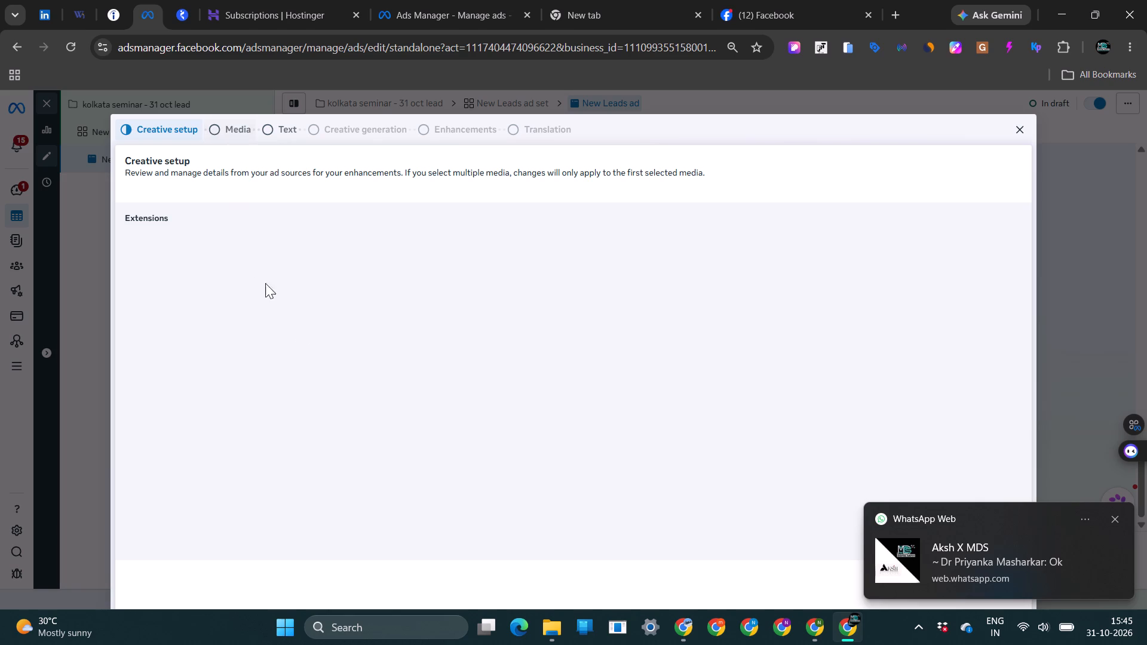
pyautogui.click(1112, 517)
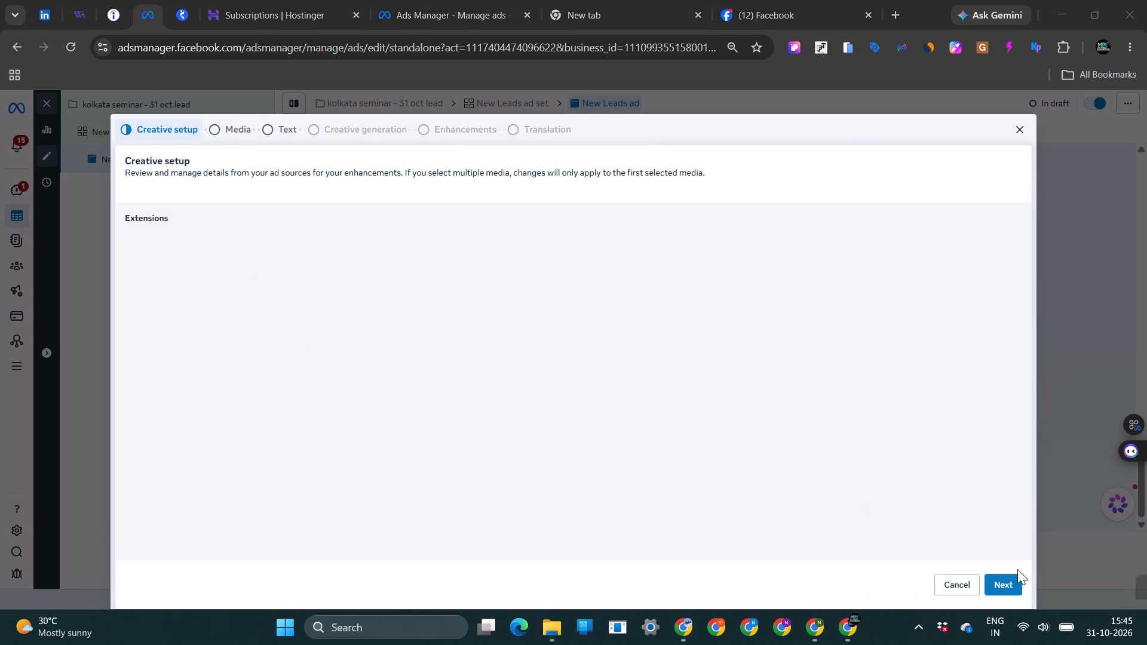
pyautogui.click(1005, 587)
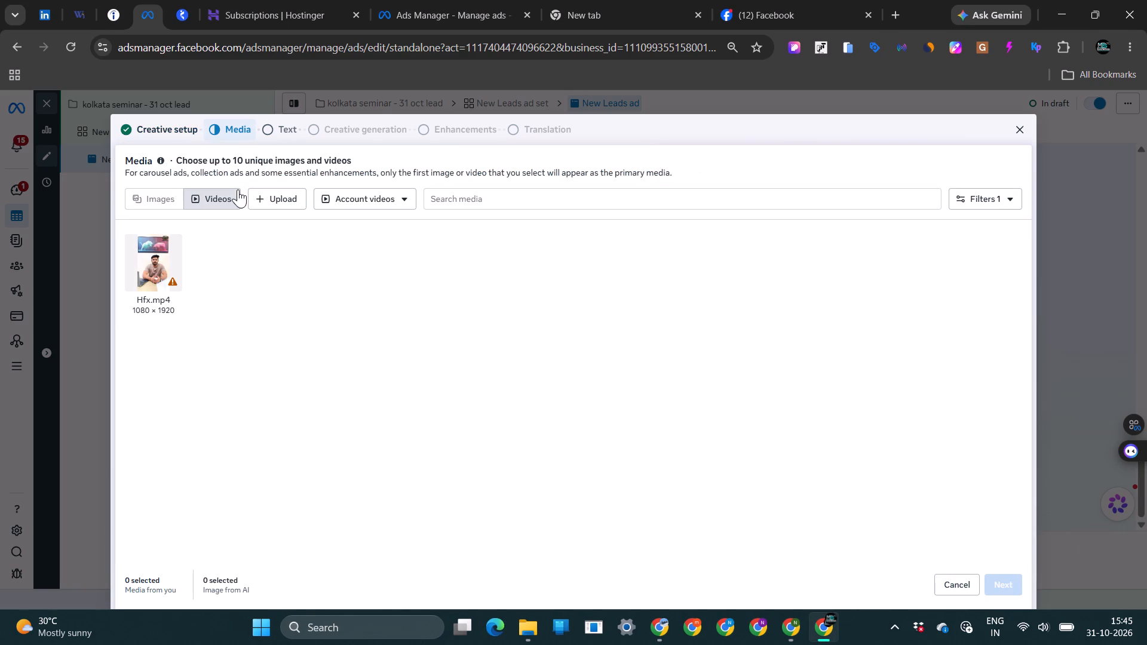
pyautogui.click(176, 271)
pyautogui.click(1010, 589)
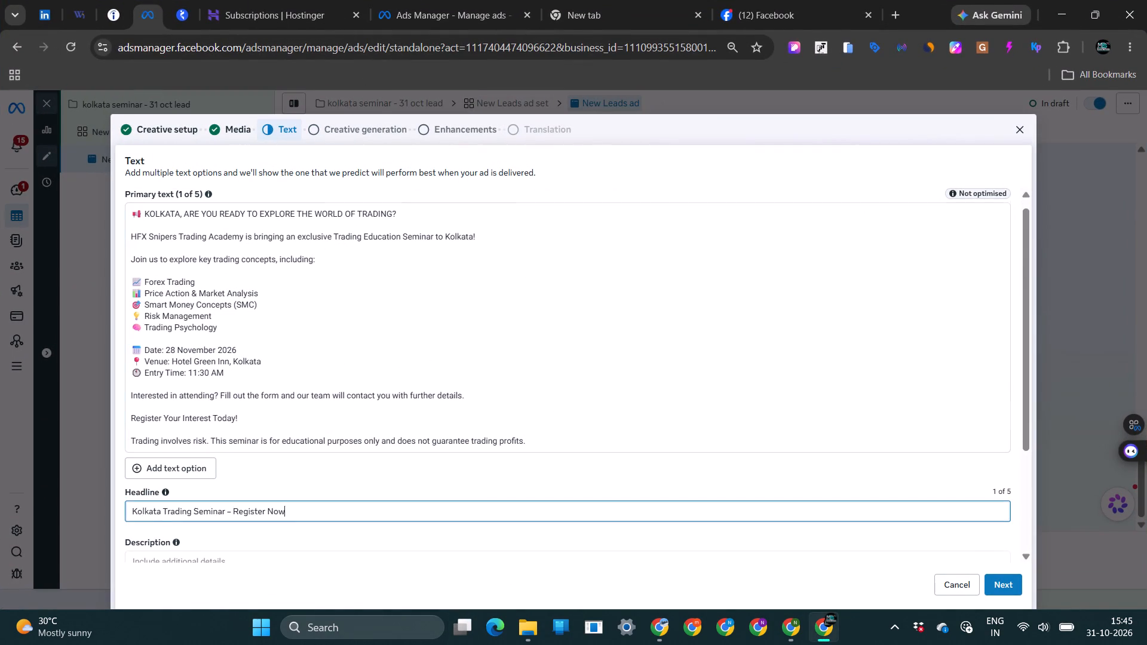
pyautogui.scroll(-3, 194, 510)
pyautogui.click(183, 491)
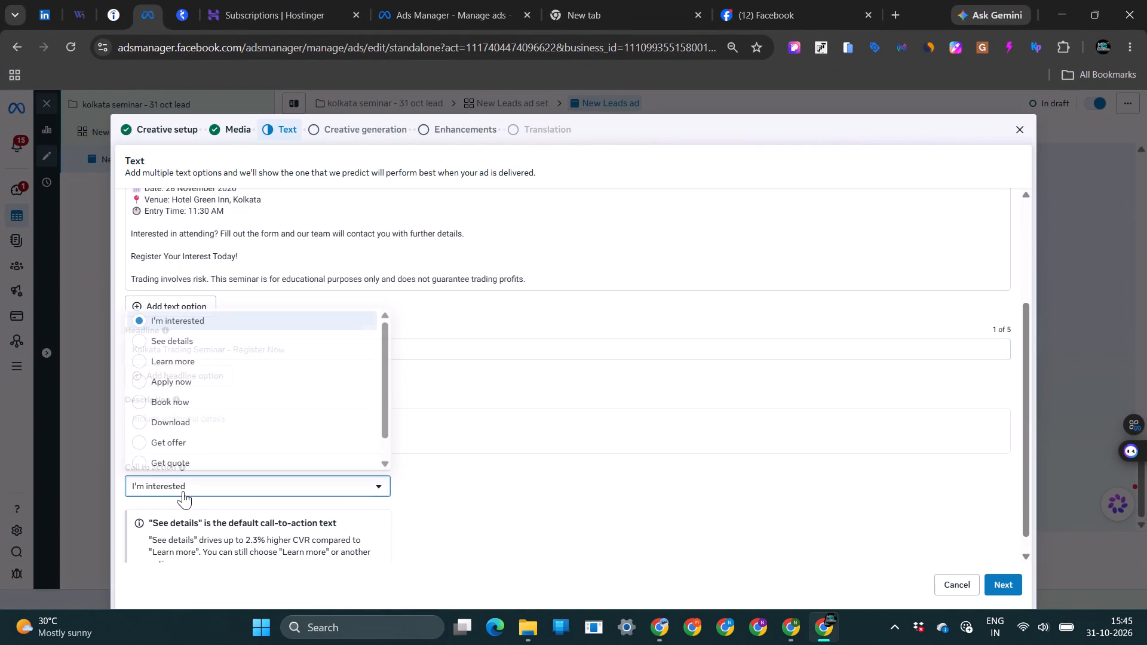
pyautogui.scroll(-2, 224, 411)
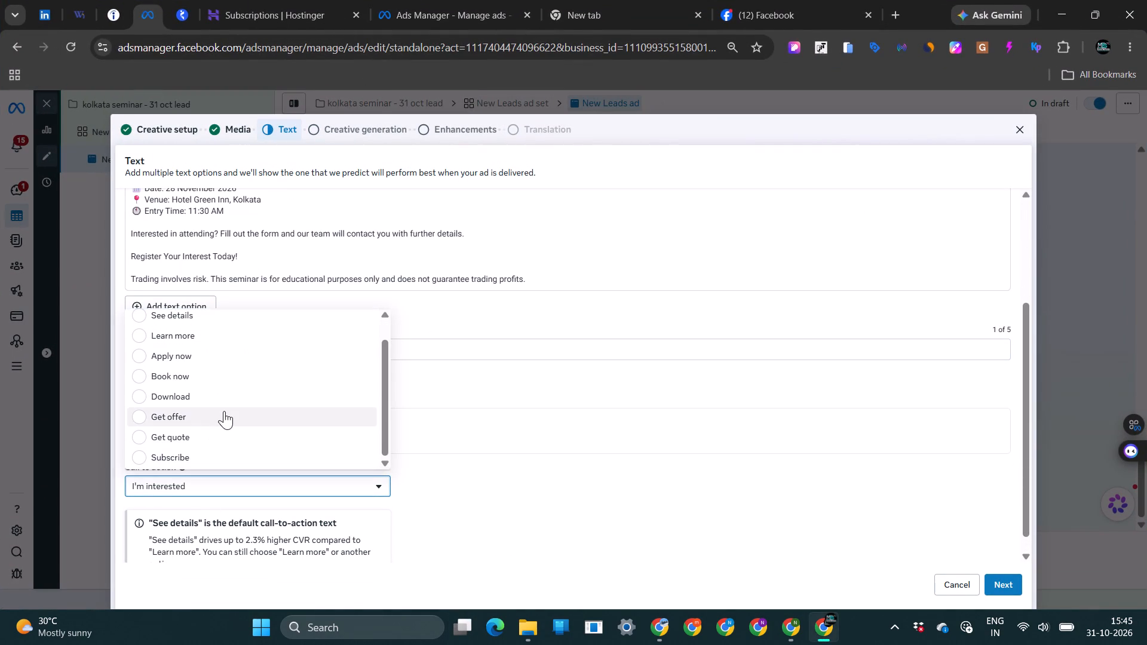
pyautogui.scroll(1, 224, 411)
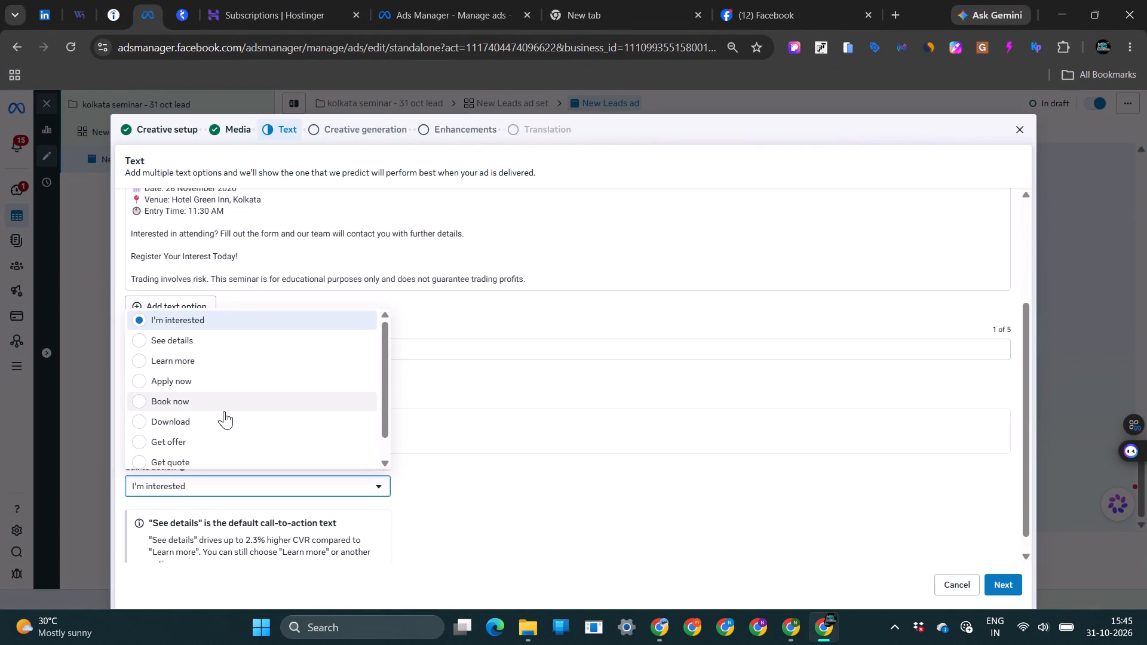
pyautogui.click(198, 342)
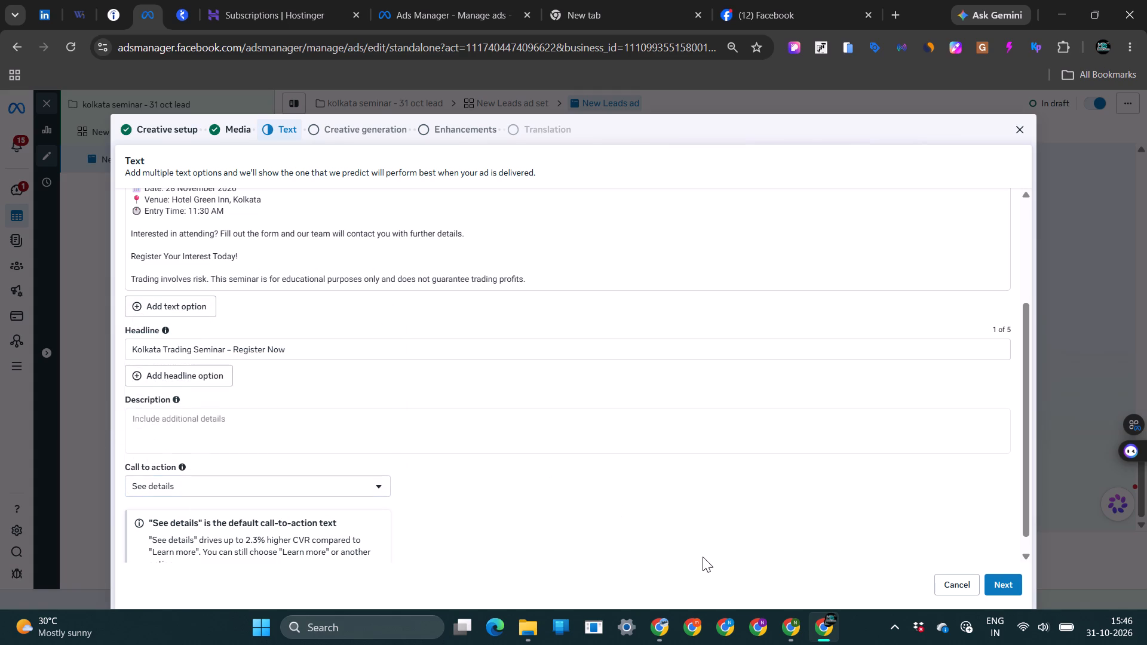
pyautogui.click(294, 486)
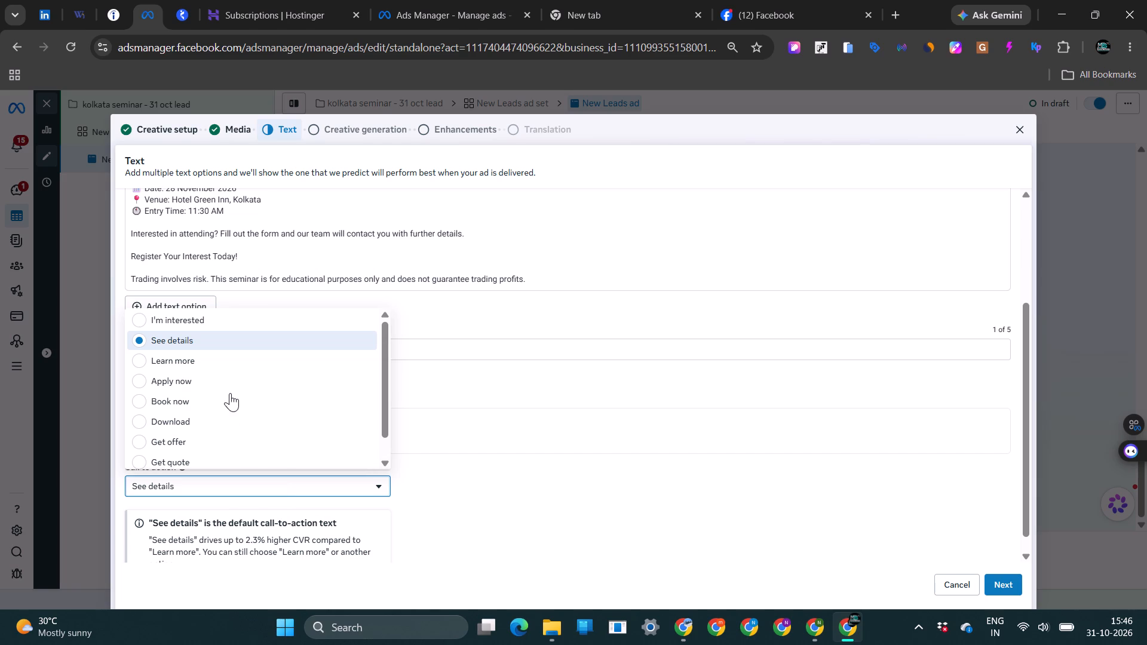
pyautogui.click(502, 478)
pyautogui.click(985, 575)
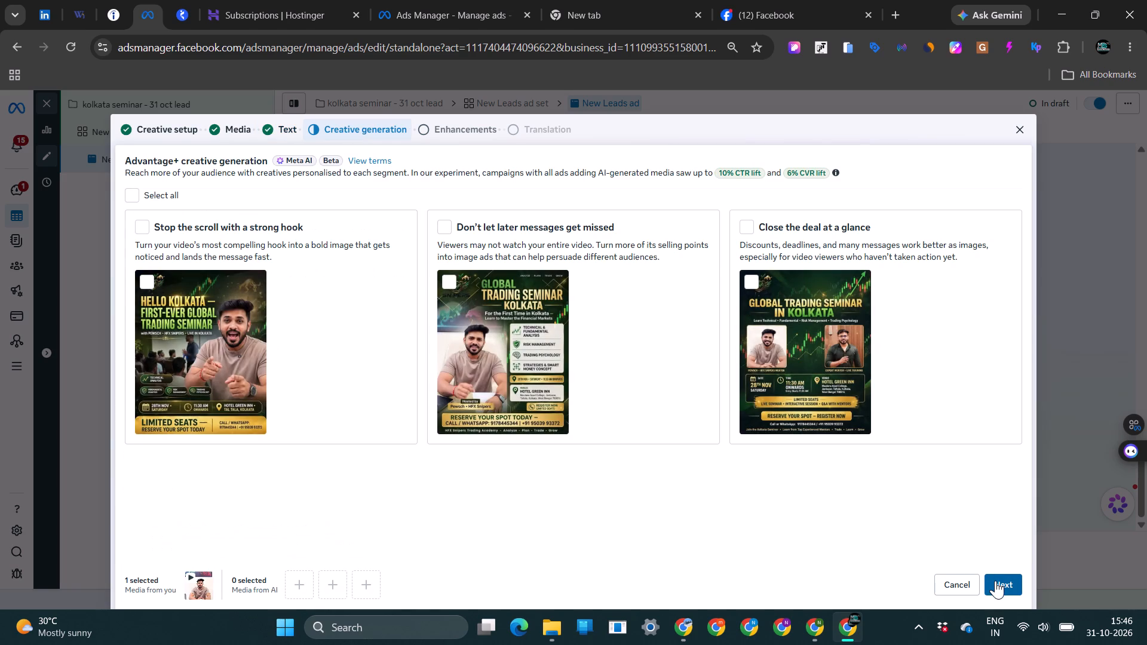
# Continue past Advantage+ creative generation without choosing AI media, look over the enhancements, and finish the creative setup.
pyautogui.scroll(-3, 681, 536)
pyautogui.click(1005, 582)
pyautogui.scroll(-3, 853, 490)
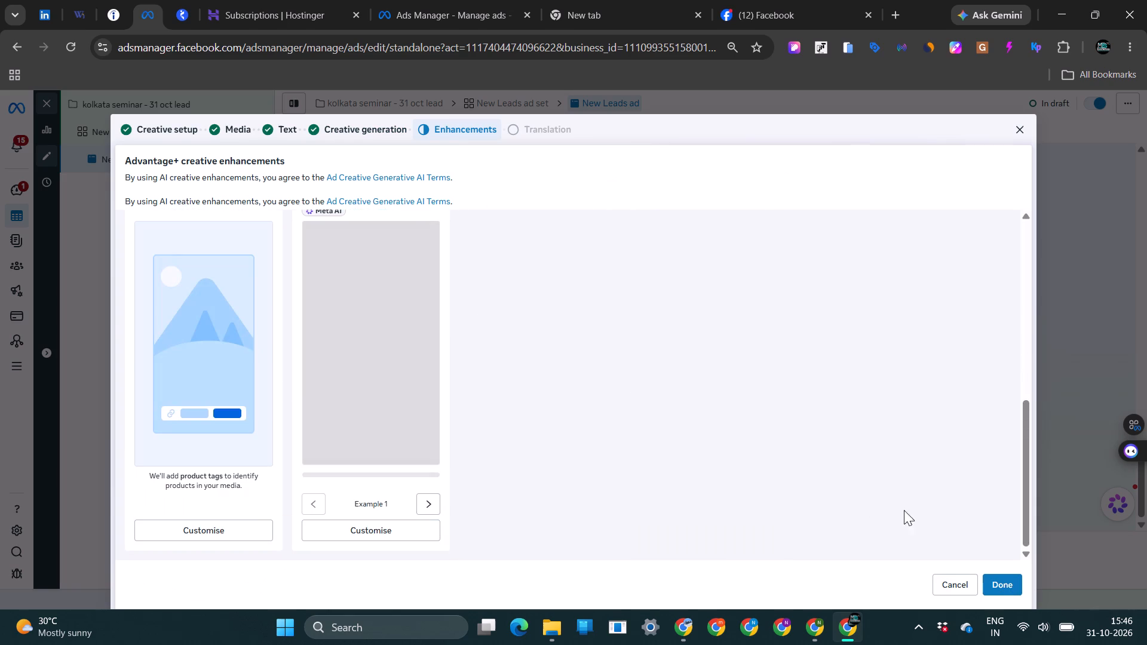
pyautogui.click(996, 581)
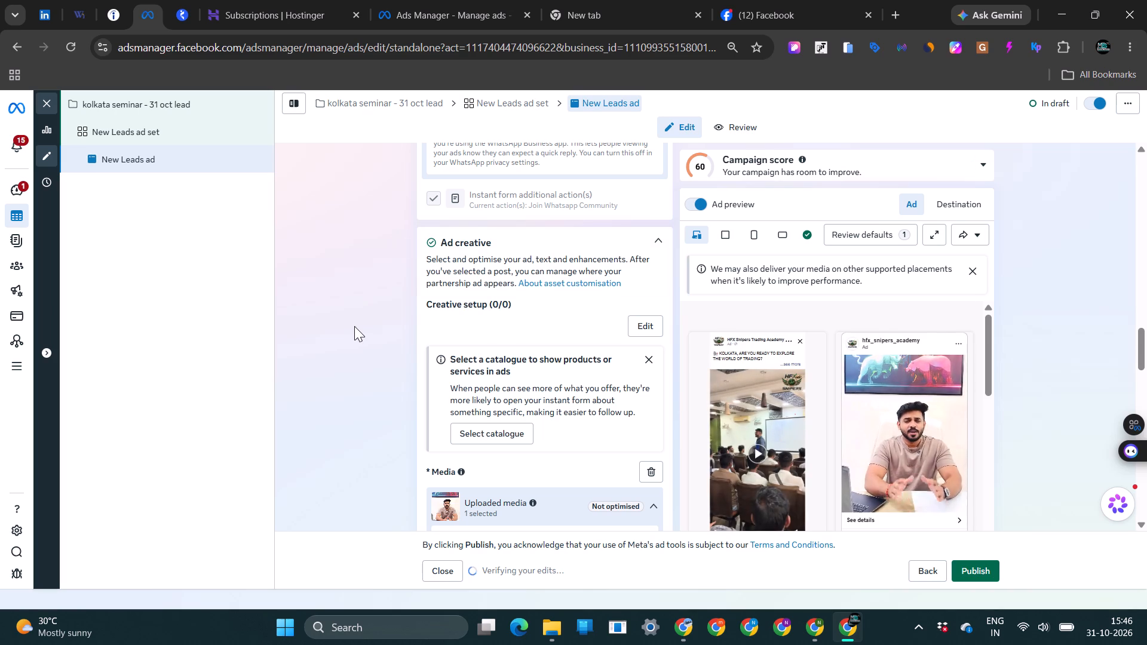
# Review the ad's media, primary text, creative enhancements and tracking settings before publishing.
pyautogui.scroll(-8, 354, 326)
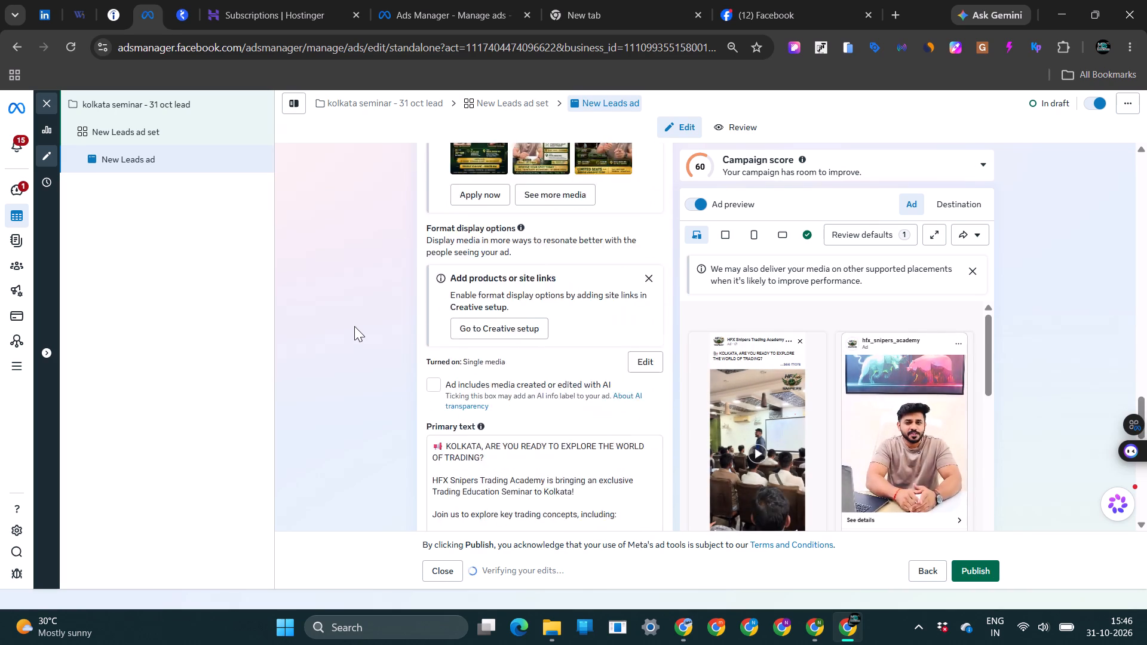
pyautogui.scroll(-9, 354, 326)
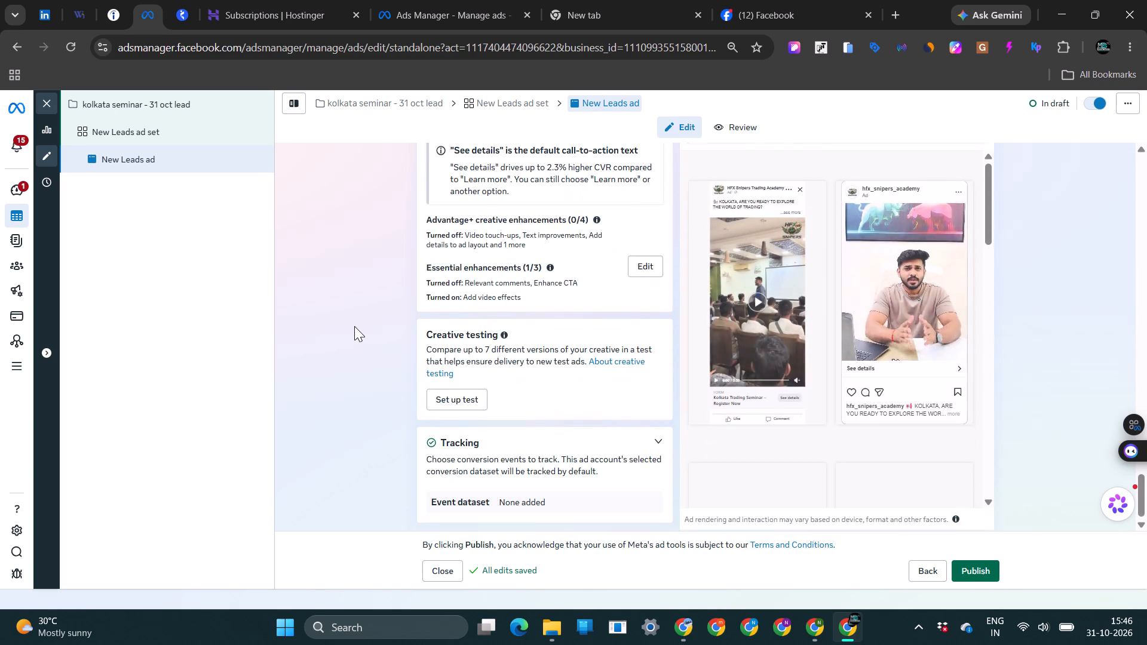
pyautogui.scroll(-1, 354, 326)
pyautogui.click(651, 258)
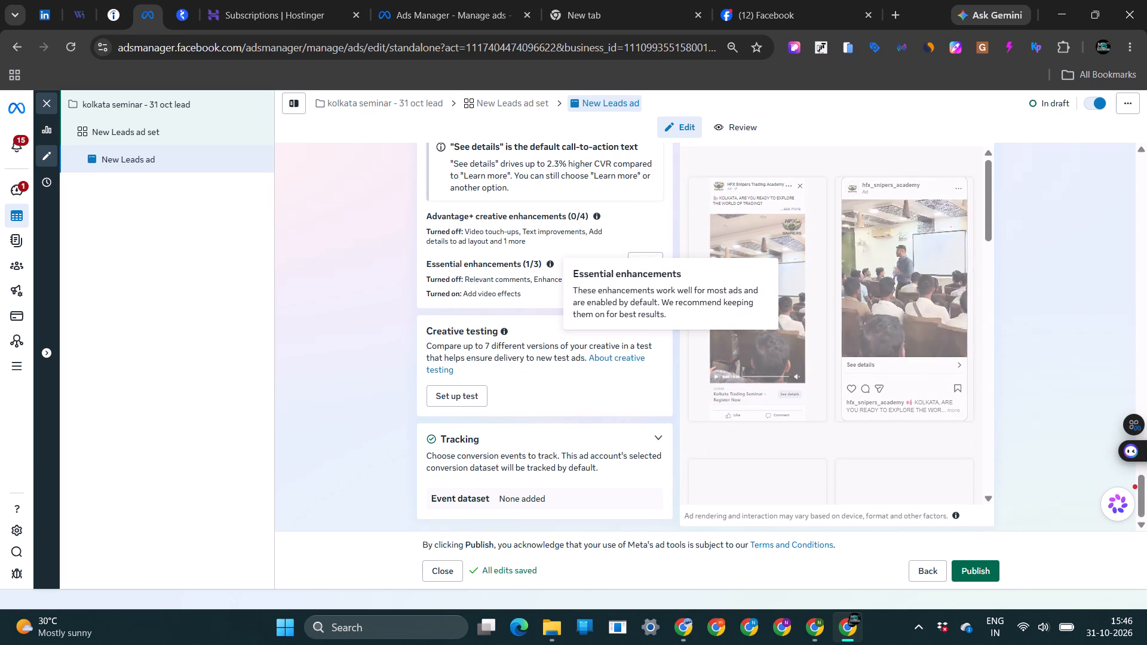
# Publish the Kolkata seminar campaign together with its ad set and ad.
pyautogui.click(974, 570)
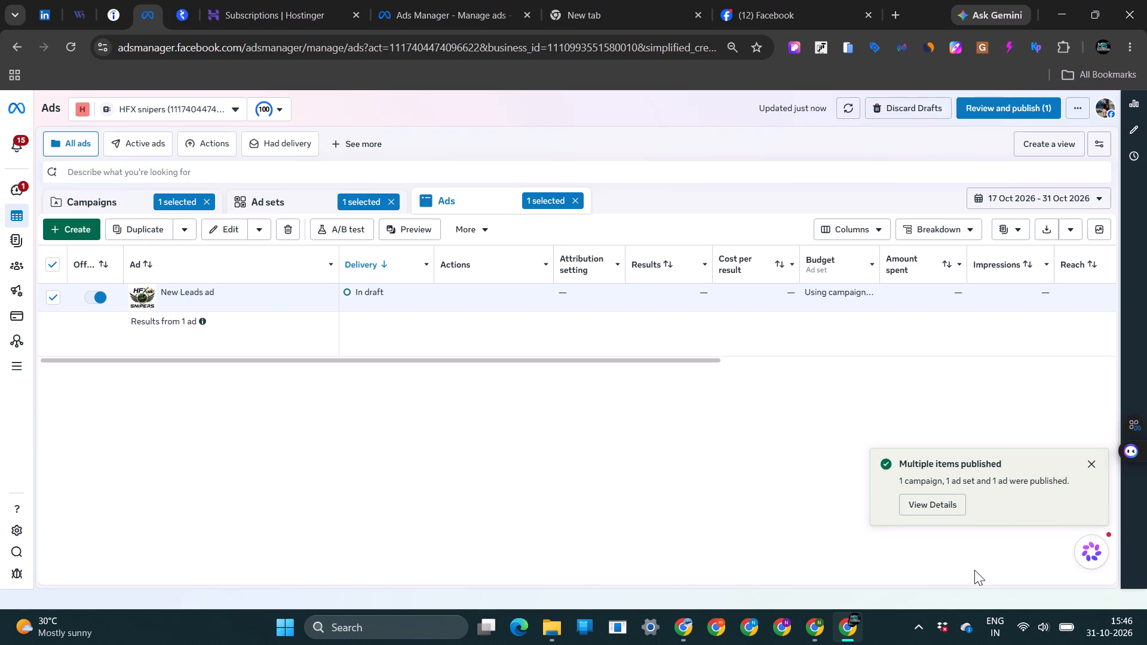
# Return to the campaigns list and clear the current campaign, ad set and ad selections.
pyautogui.click(137, 201)
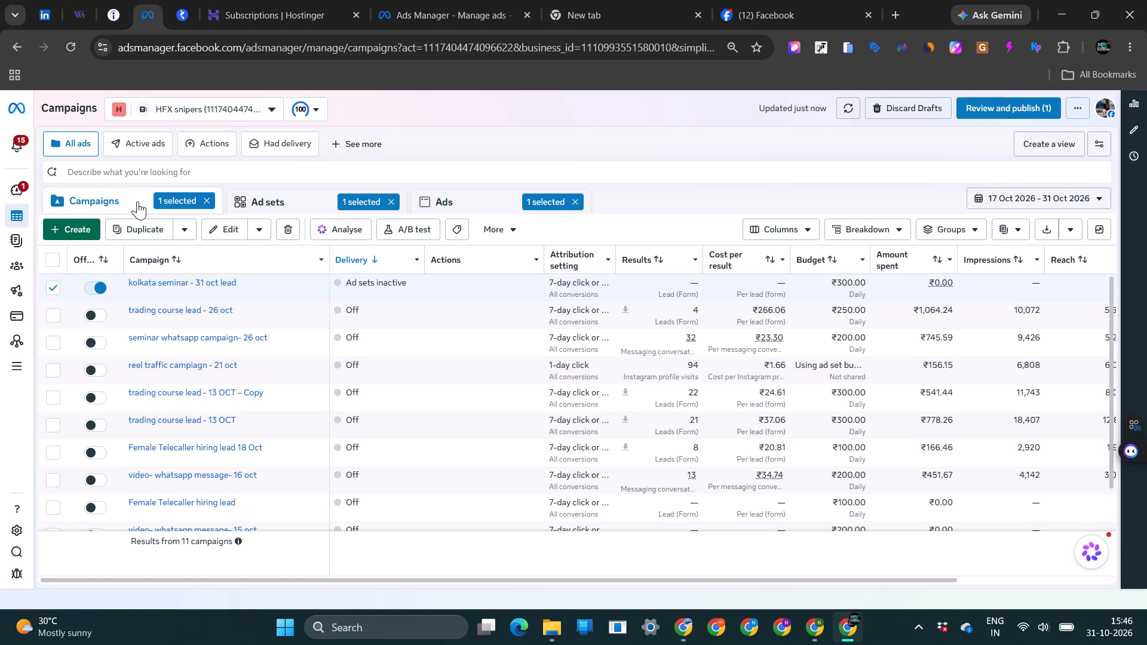
pyautogui.click(394, 199)
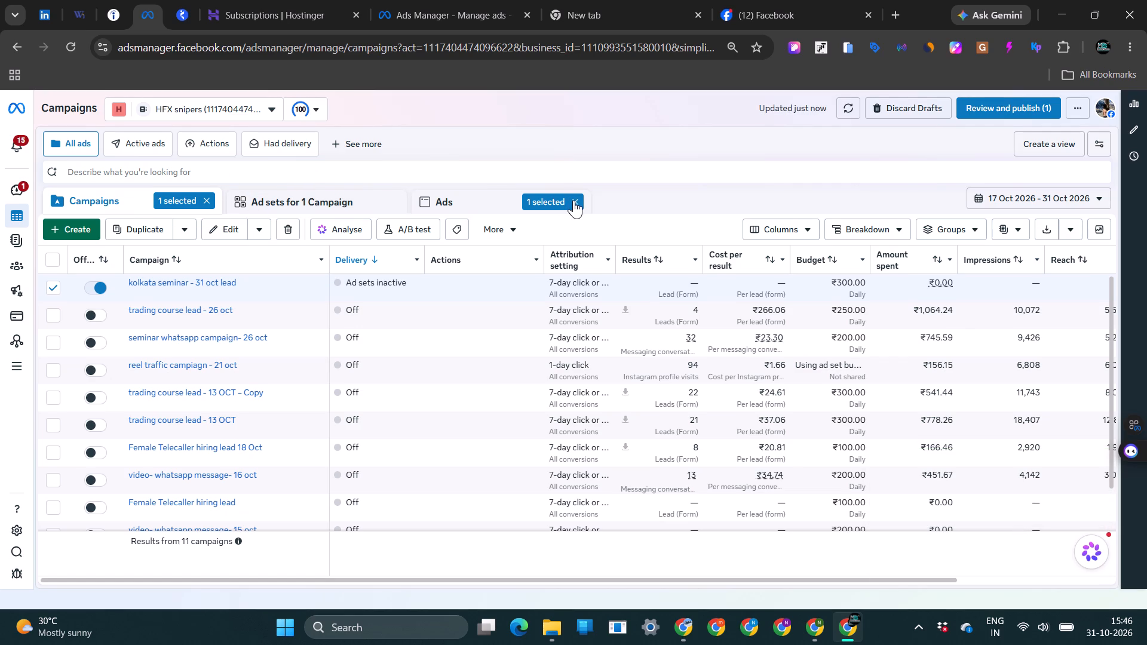
pyautogui.click(574, 204)
pyautogui.click(208, 204)
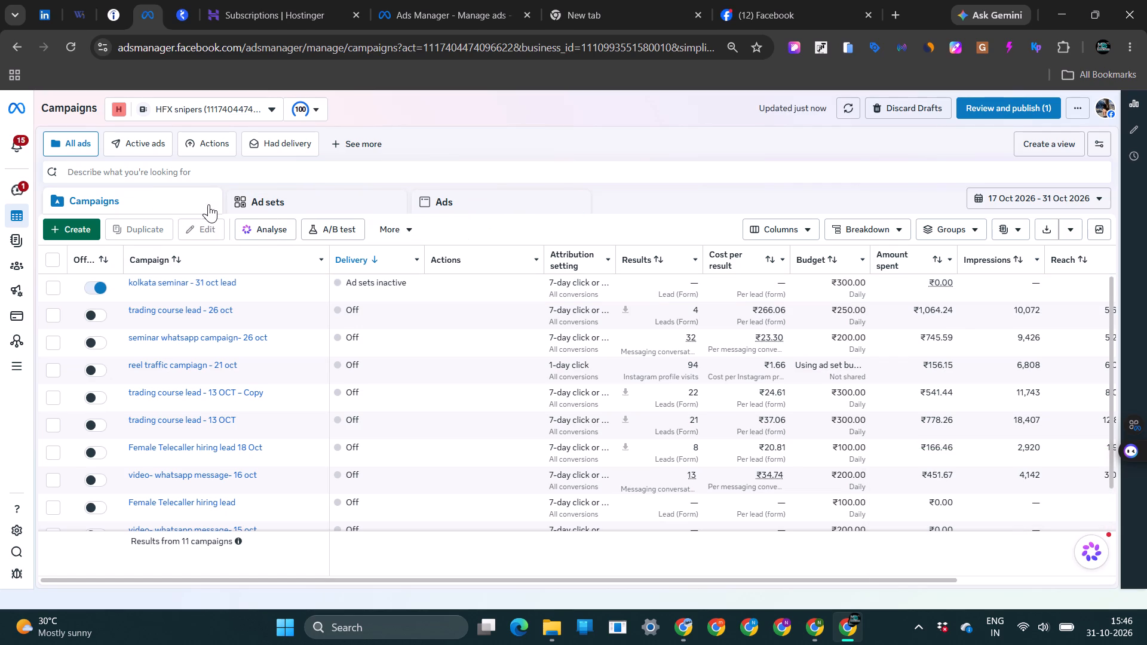
pyautogui.click(162, 204)
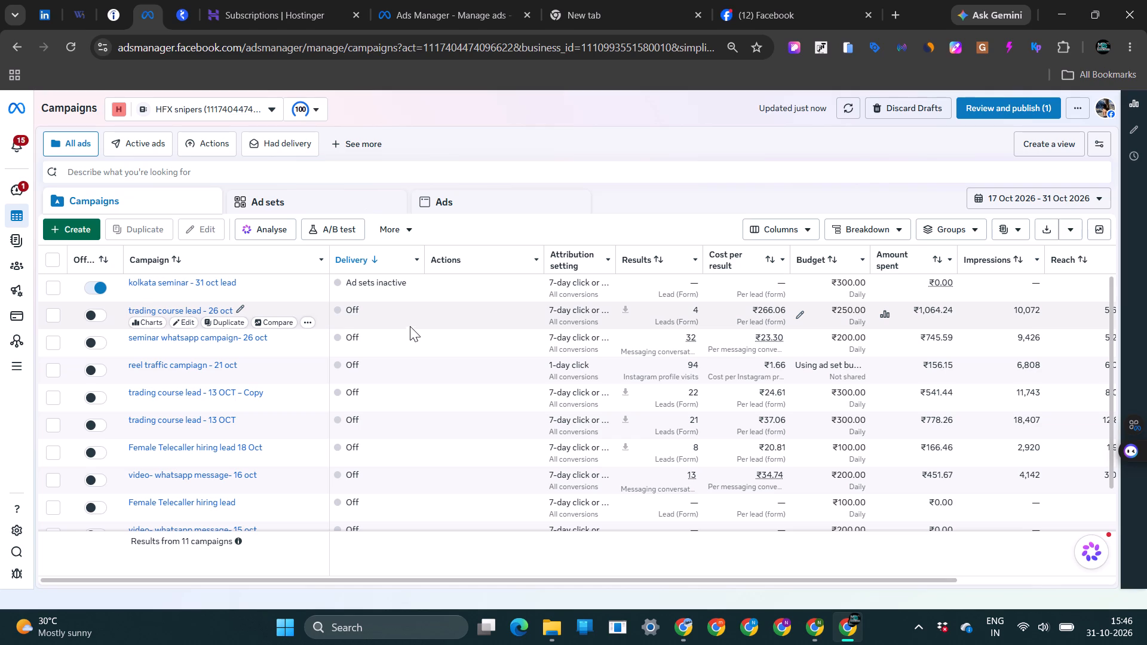
# Switch to the HFX Academy Leads spreadsheet, dismiss its sharing dialog and open the HFX Kolkata Trading Seminar sheet.
pyautogui.click(811, 627)
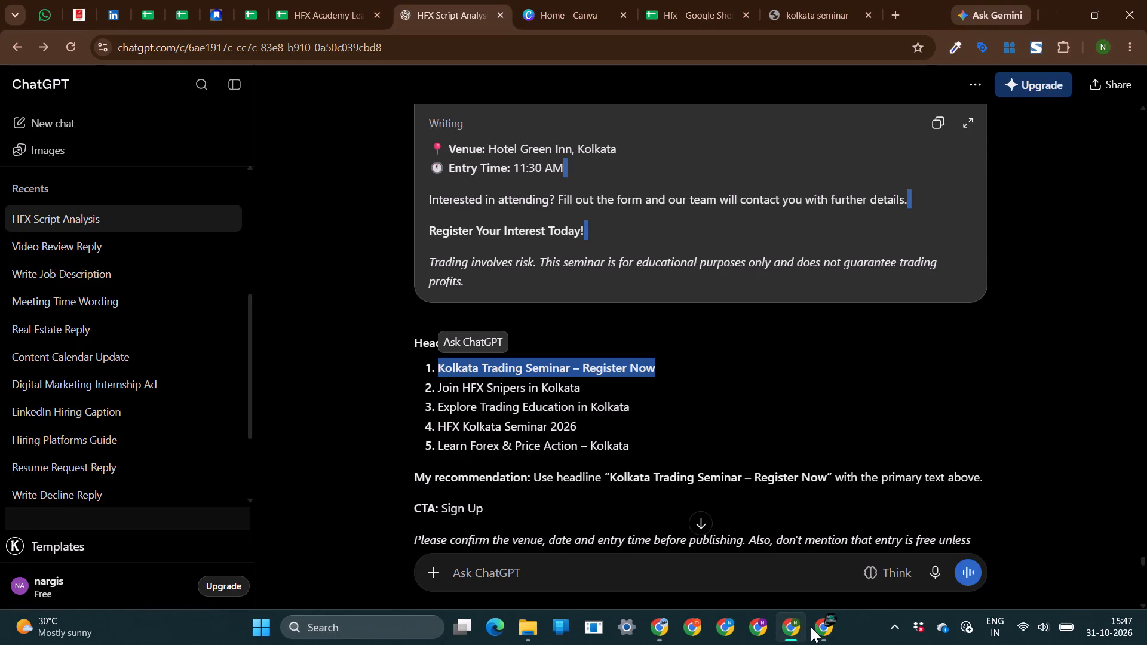
pyautogui.click(444, 444)
pyautogui.click(296, 2)
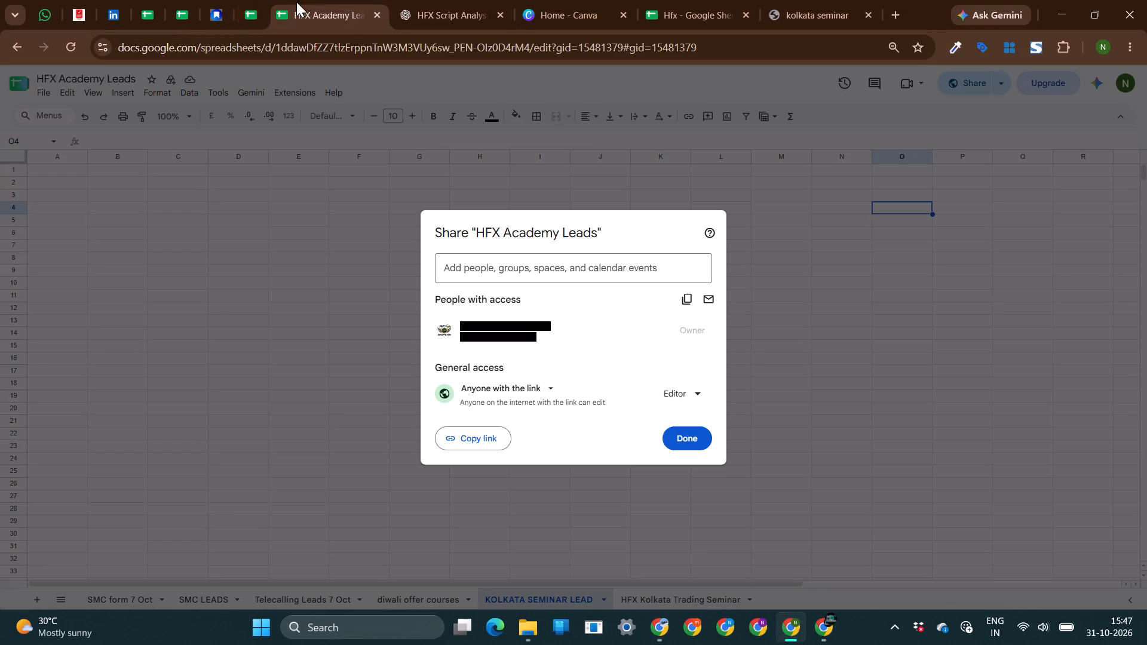
pyautogui.click(349, 226)
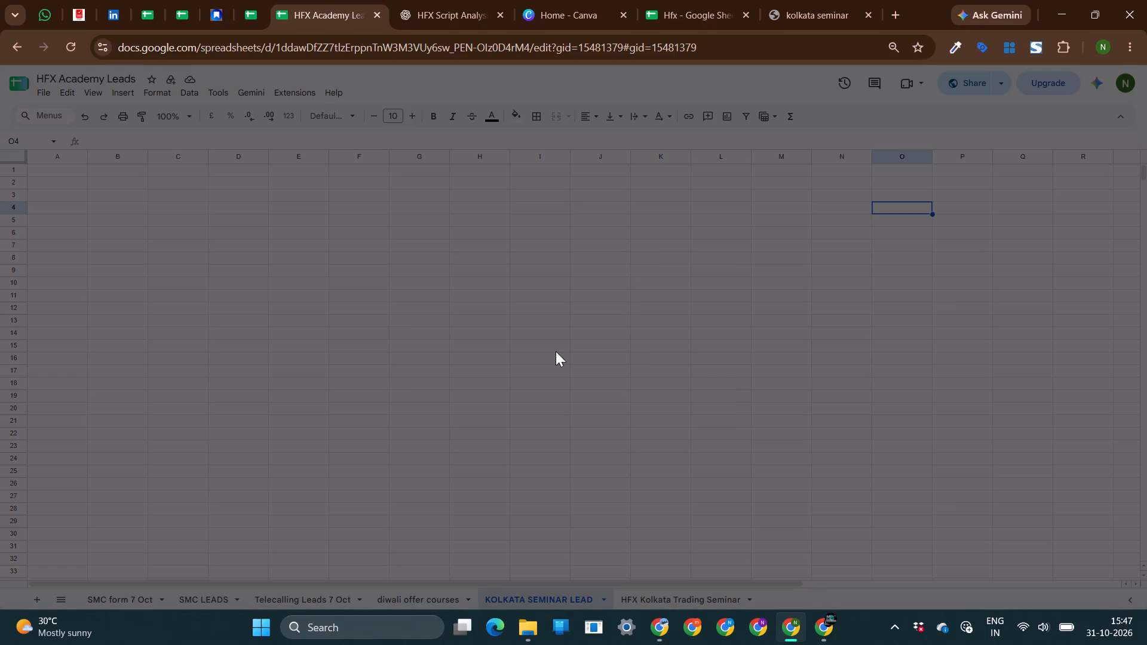
pyautogui.click(671, 603)
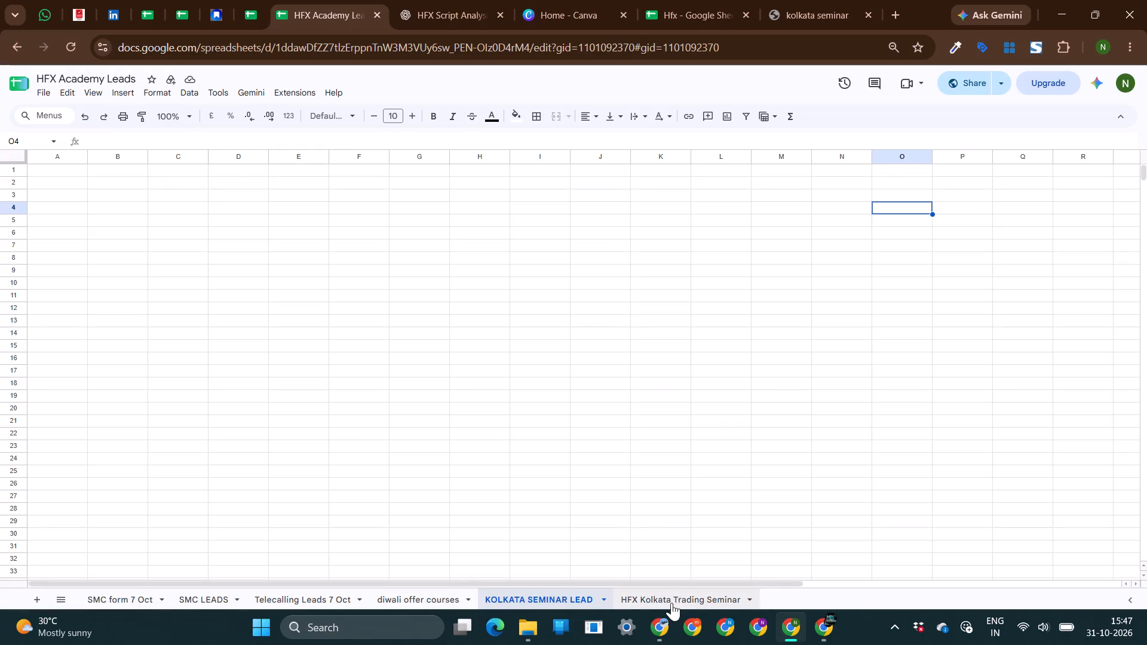
# Delete the empty KOLKATA SEMINAR LEAD sheet from the HFX Academy Leads spreadsheet.
pyautogui.click(567, 600)
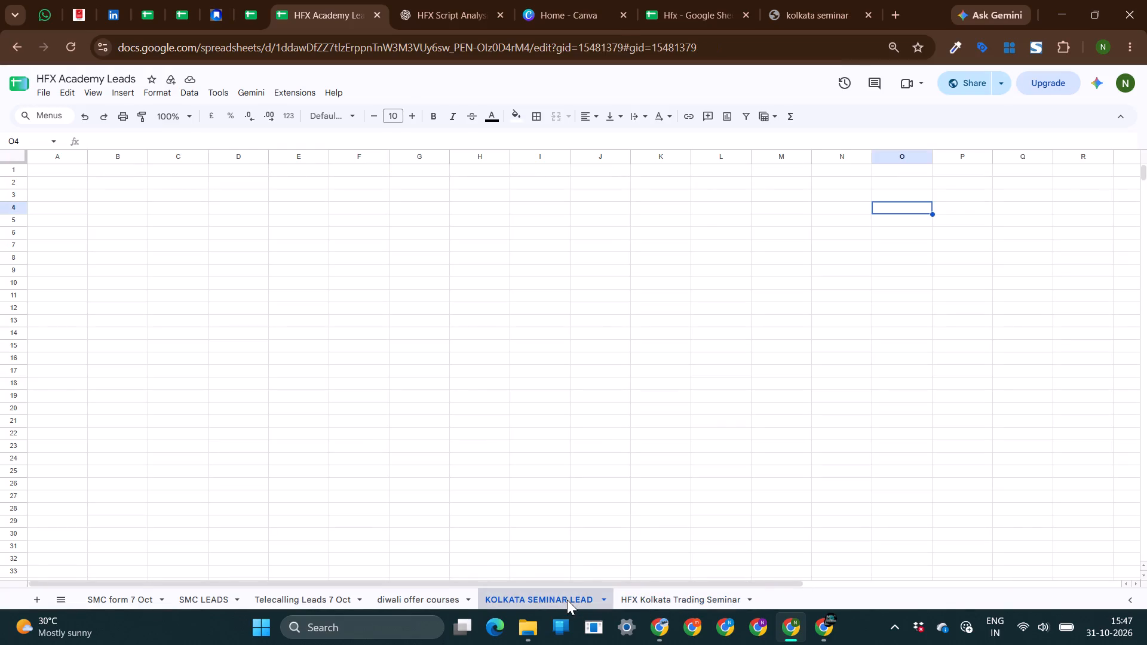
pyautogui.rightClick(567, 600)
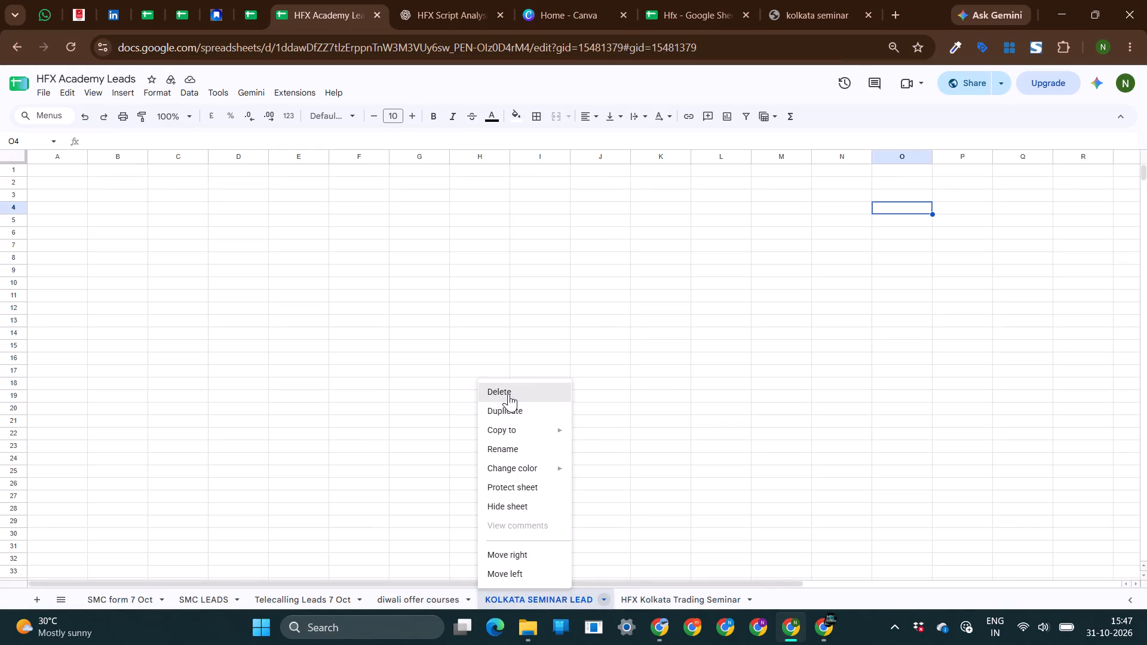
pyautogui.click(507, 392)
pyautogui.click(707, 358)
pyautogui.click(581, 550)
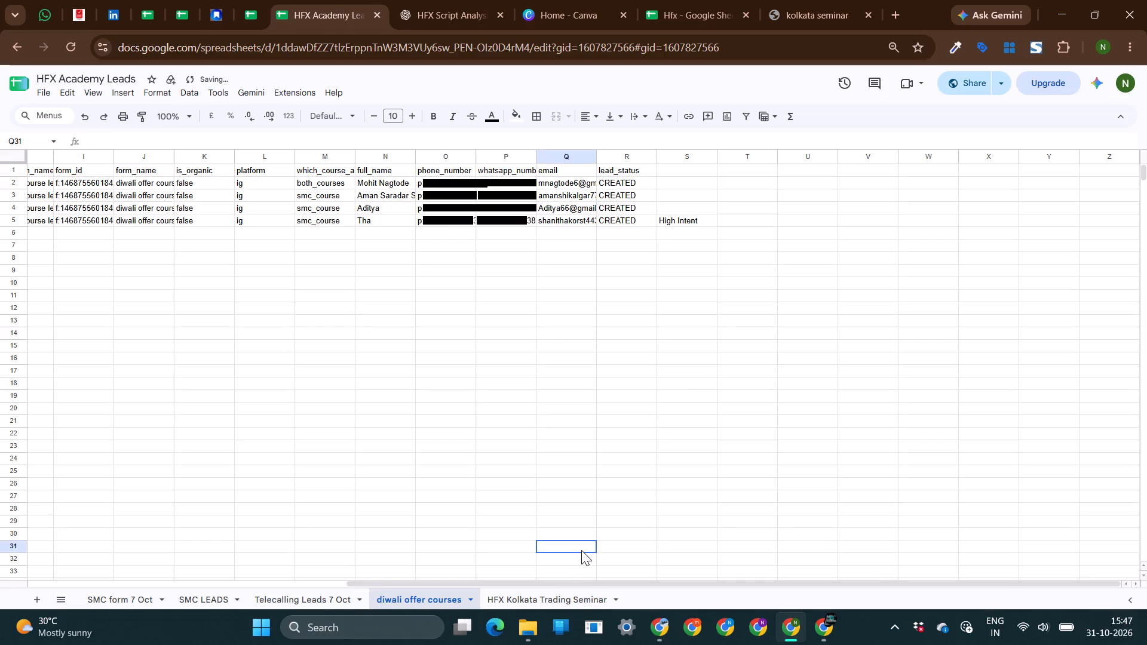
# Look through the remaining lead sheets, from HFX Kolkata Trading Seminar back to SMC form 7 Oct.
pyautogui.click(540, 597)
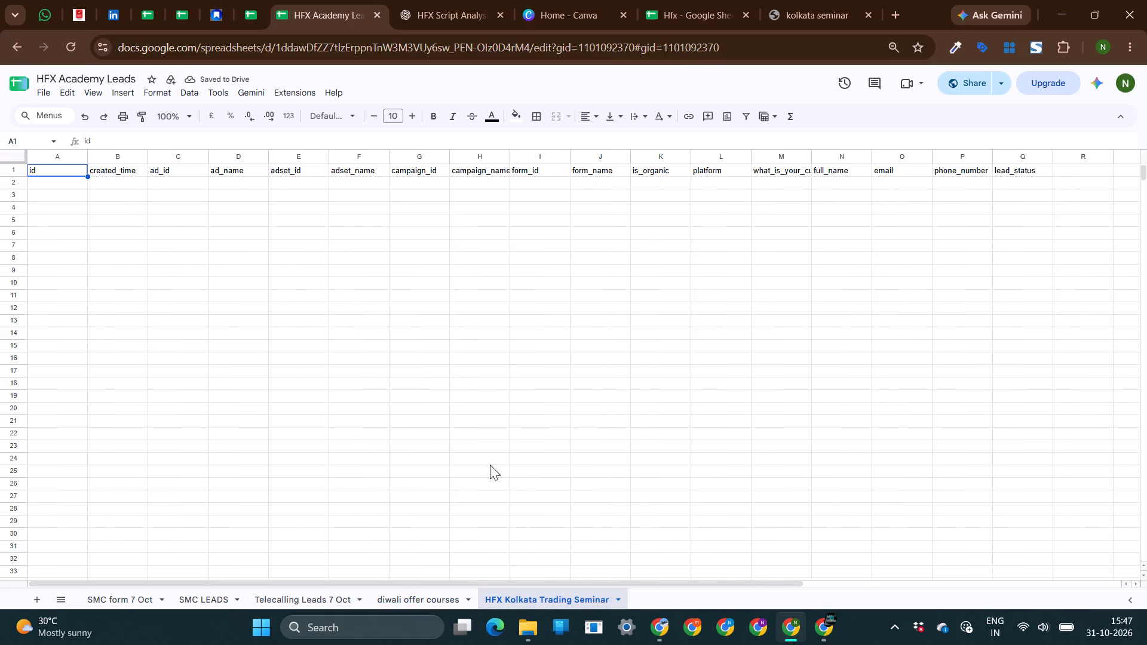
pyautogui.click(432, 596)
pyautogui.click(321, 599)
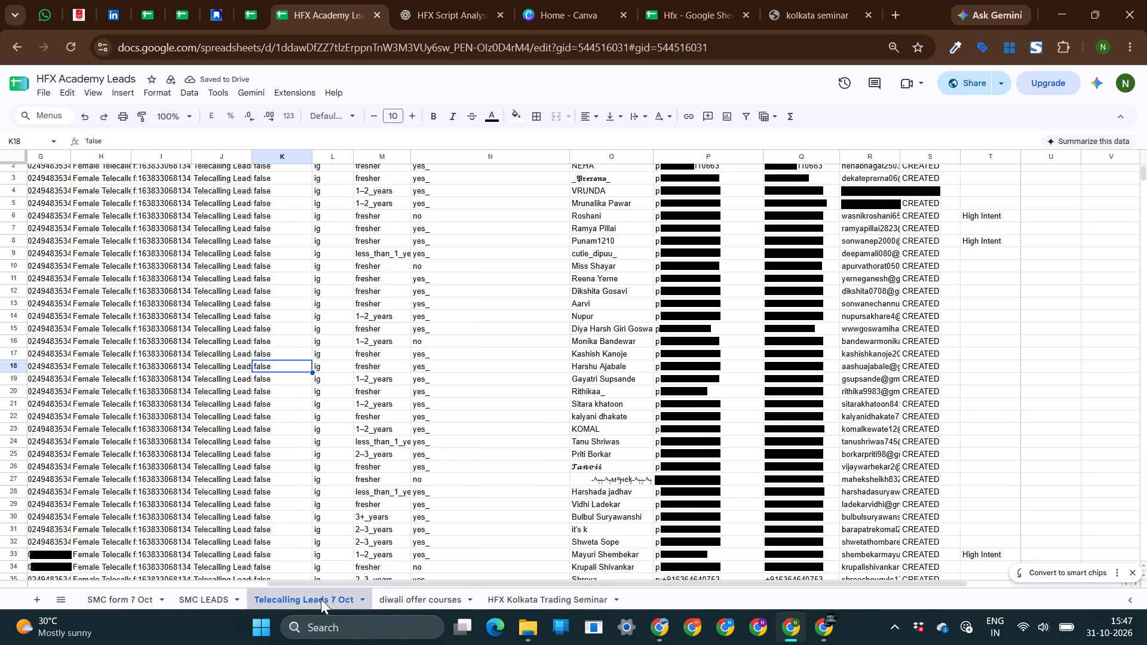
pyautogui.click(213, 594)
pyautogui.click(127, 601)
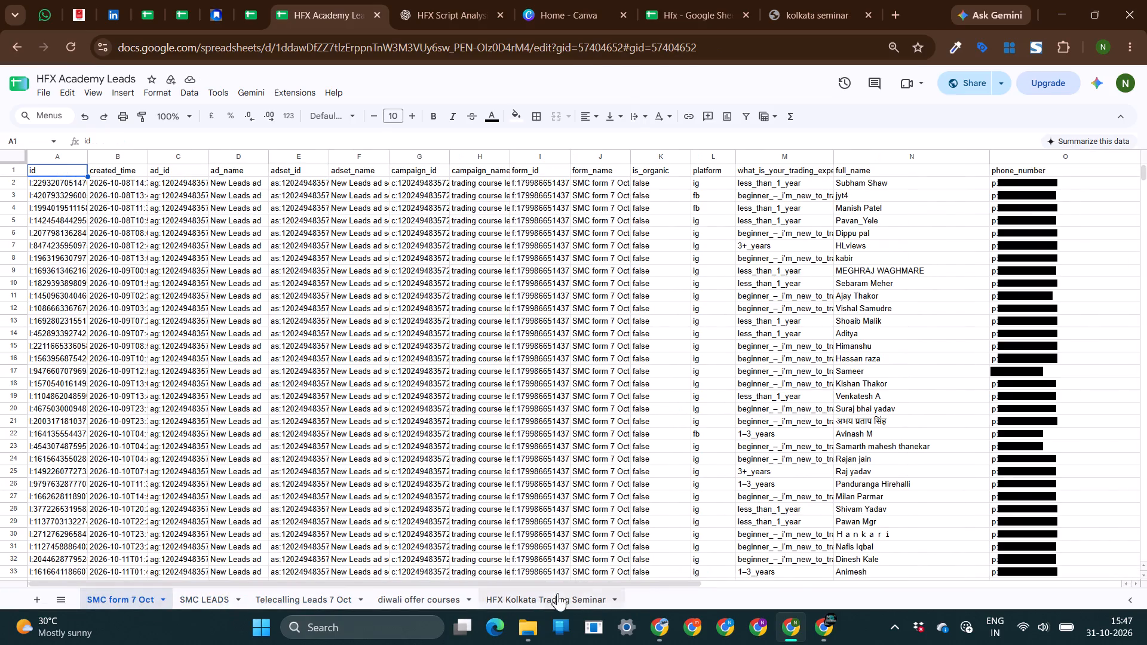
# Copy the spreadsheet's share link from the HFX Kolkata Trading Seminar sheet.
pyautogui.click(553, 601)
pyautogui.click(952, 81)
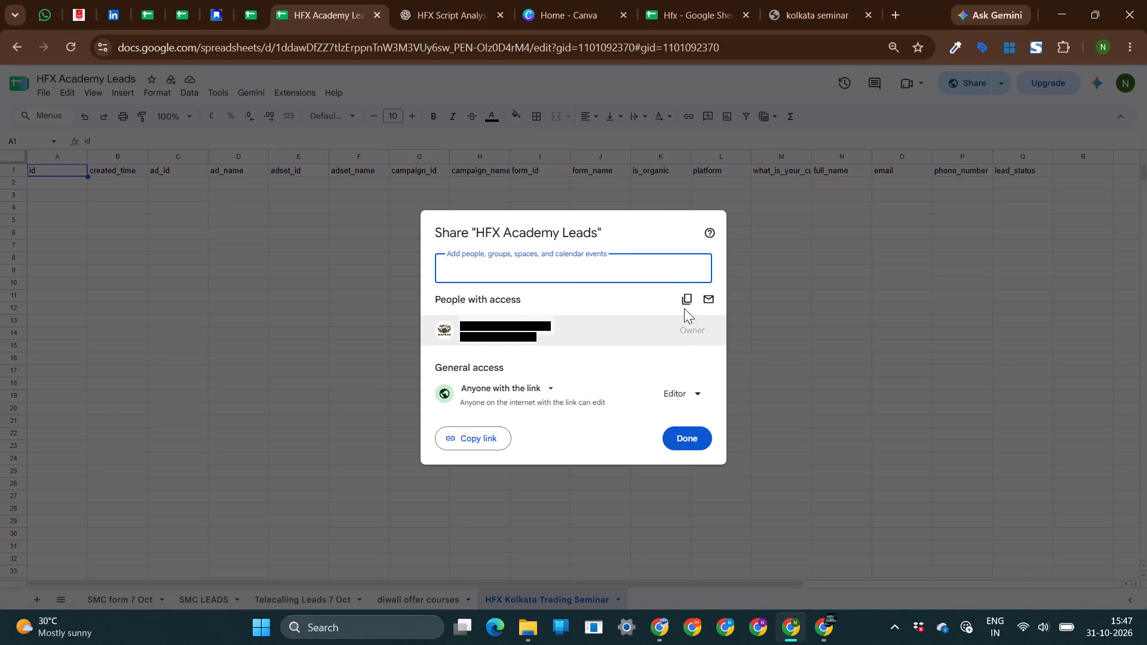
pyautogui.click(473, 437)
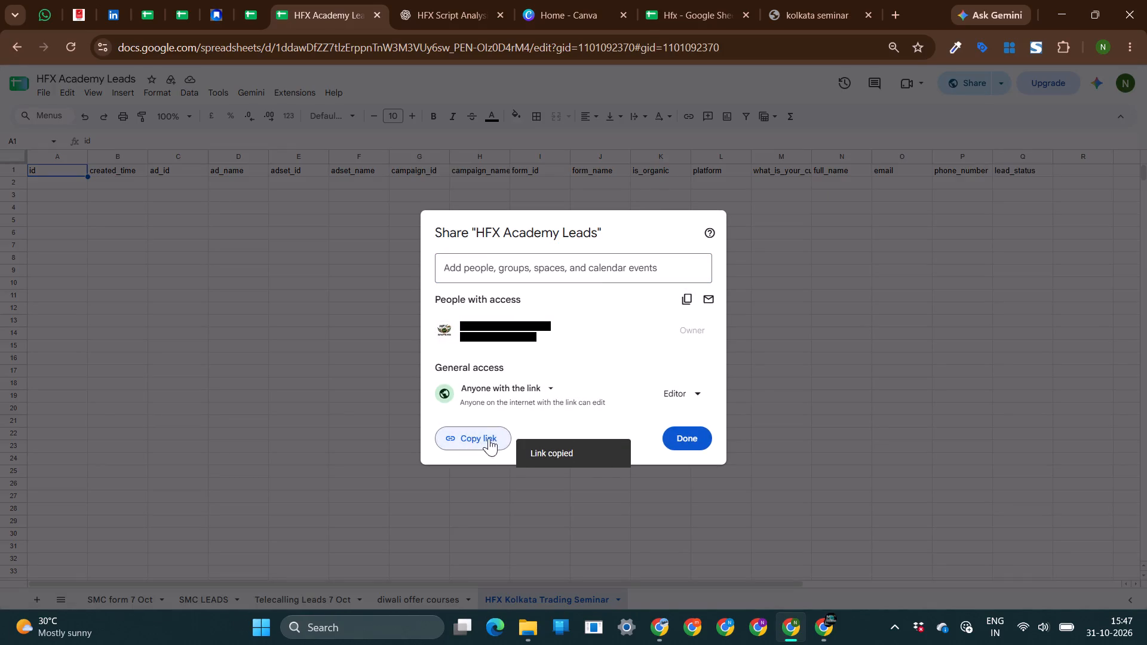
# Switch back to the Ads Manager campaigns list.
pyautogui.click(833, 627)
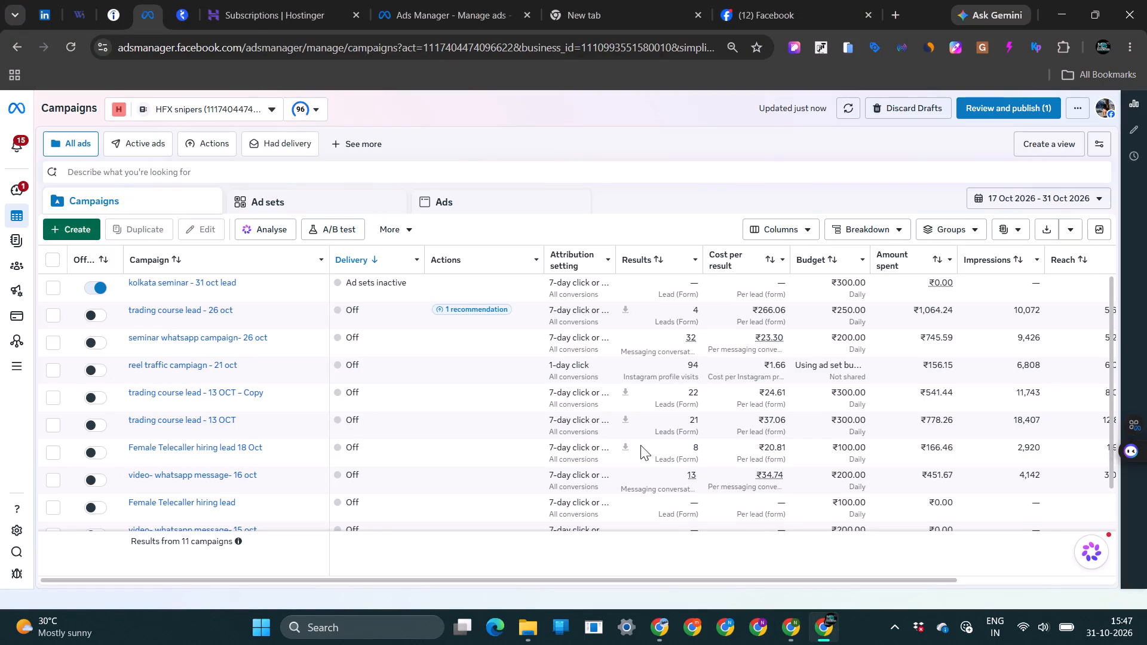
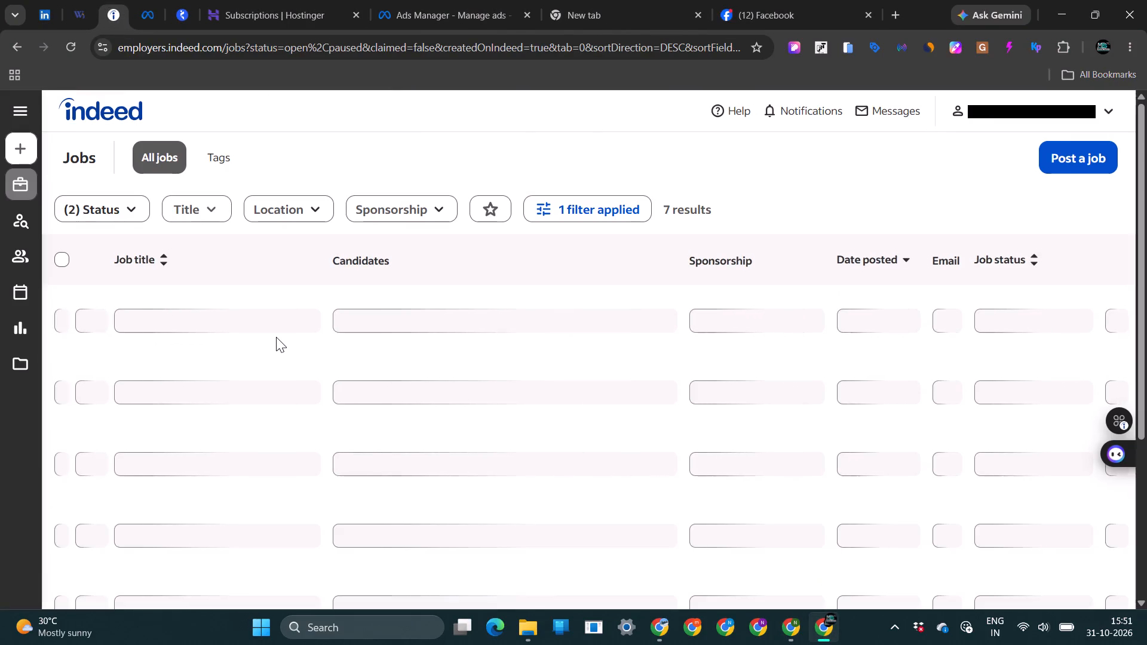
# Look through the open and paused job postings in the Indeed employer account, down to the oldest listing.
pyautogui.scroll(-1, 276, 337)
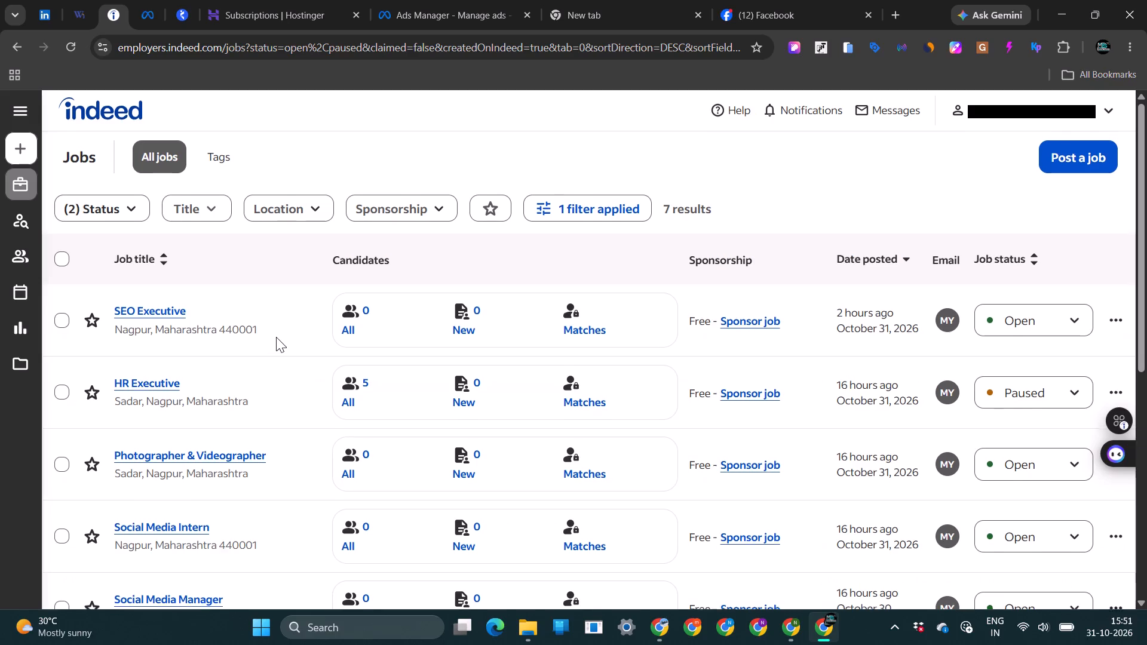
pyautogui.scroll(-6, 276, 337)
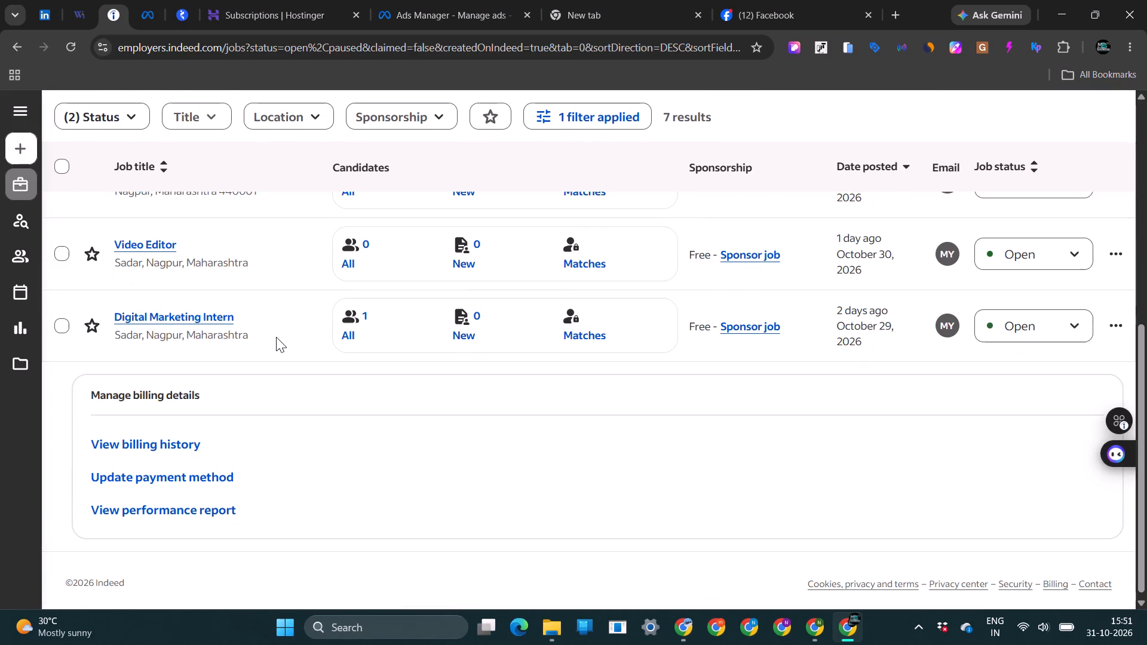
# Check the Social Media Manager job post on the WorkIndia dashboard for candidate responses.
pyautogui.click(84, 1)
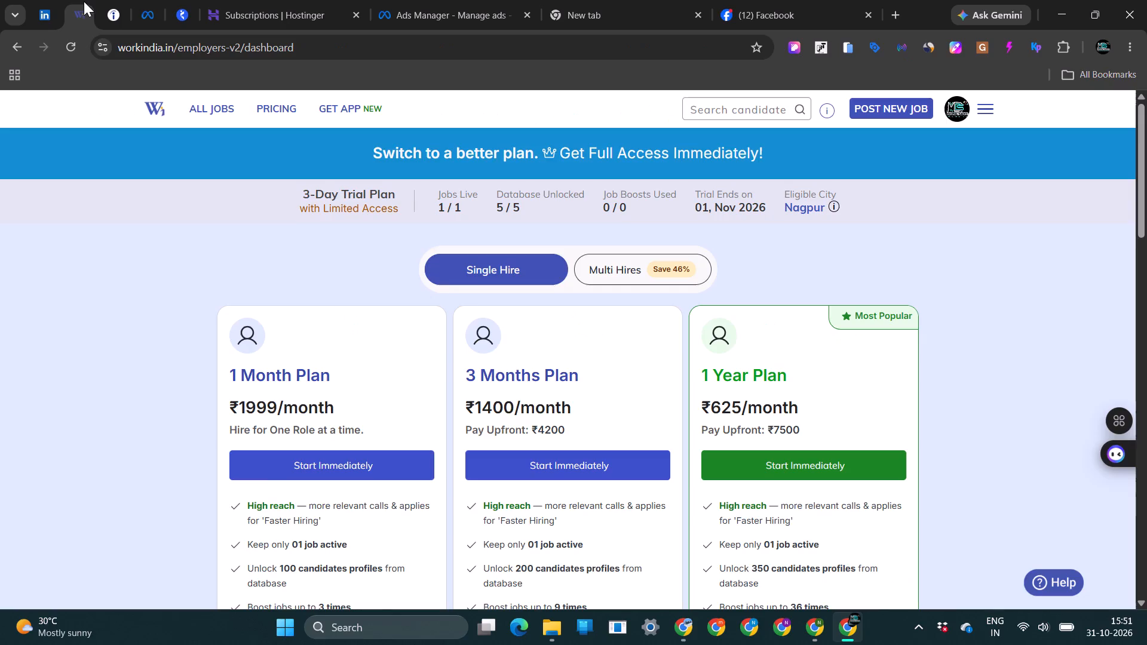
pyautogui.scroll(-4, 345, 302)
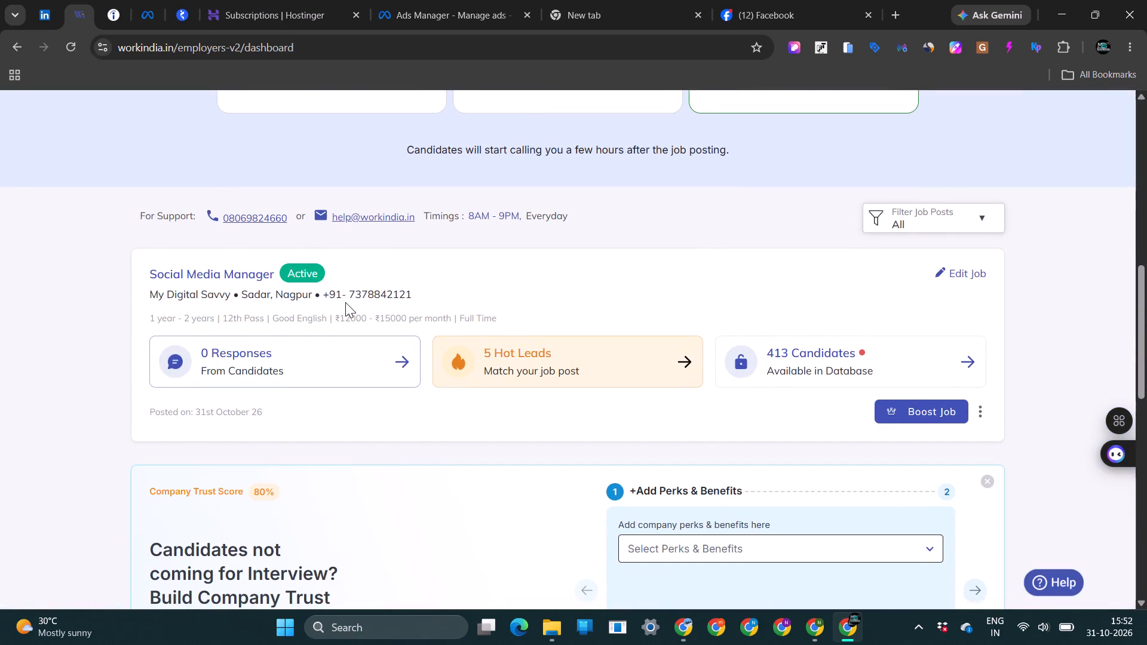
# Log back in to the Naukri recruiter account with the saved credentials.
pyautogui.click(173, 4)
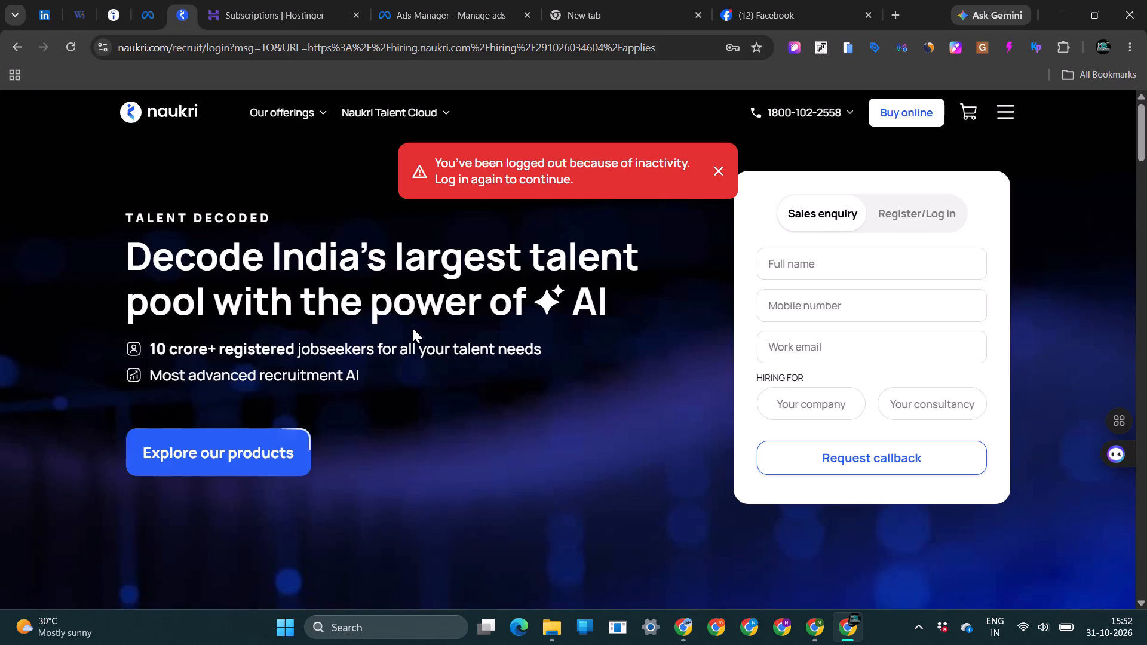
pyautogui.click(897, 220)
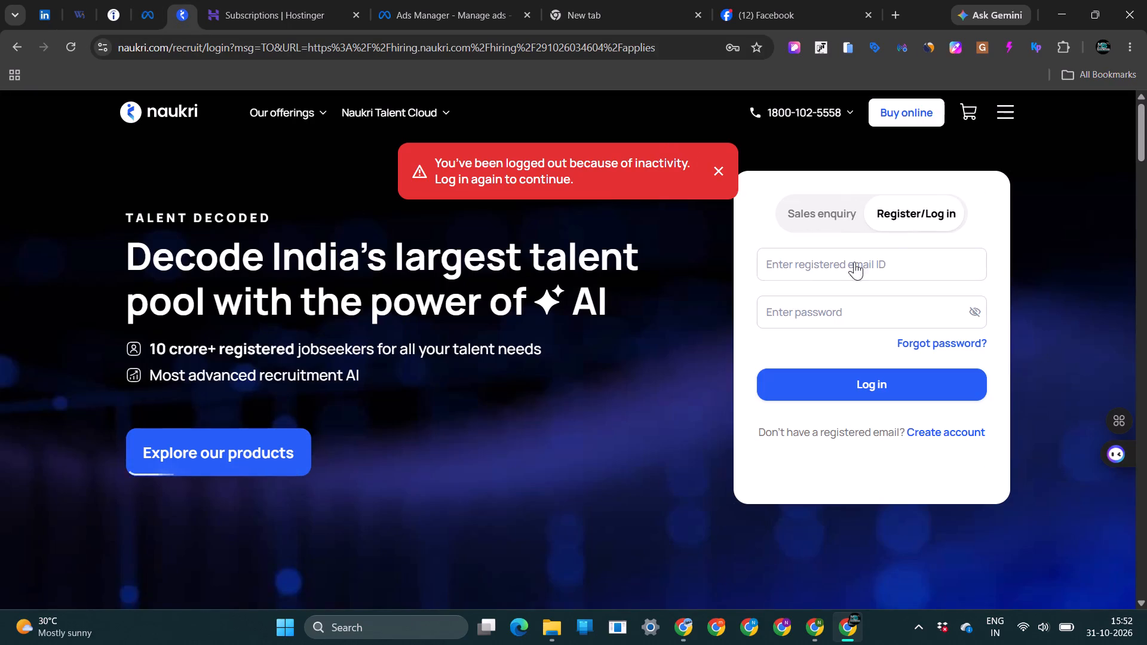
pyautogui.click(850, 262)
pyautogui.click(820, 391)
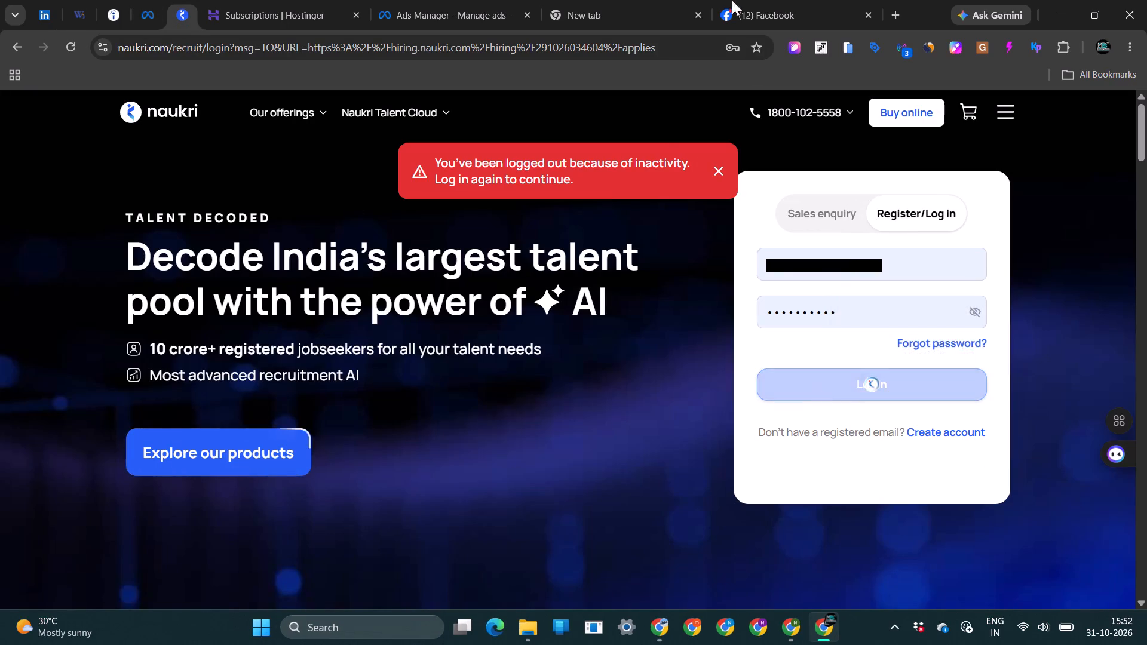
# Close the empty new tab and the Facebook tab.
pyautogui.click(699, 11)
pyautogui.click(699, 11)
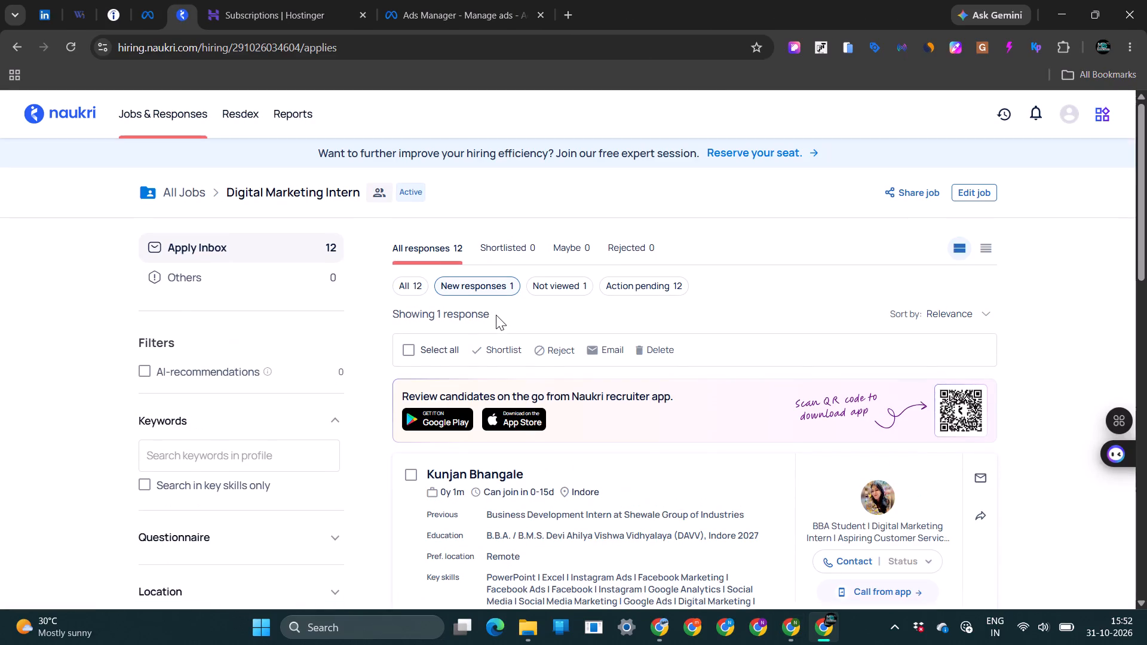
# Examine the new candidate response to the Digital Marketing Intern job on Naukri.
pyautogui.scroll(-3, 652, 380)
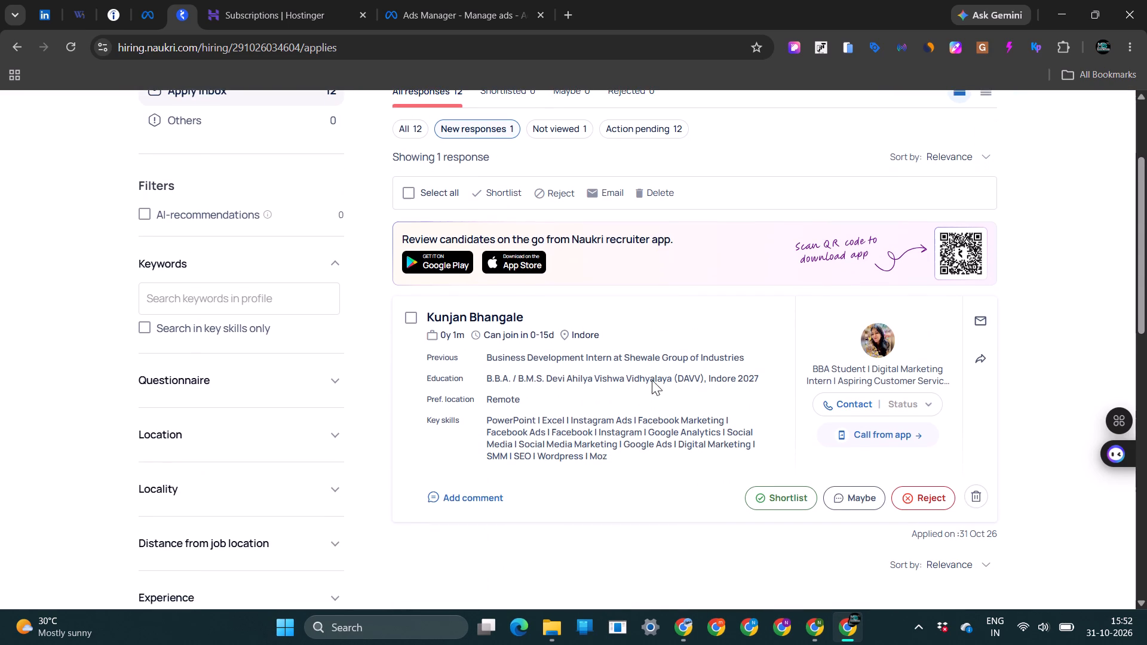
# Switch to the browser window with the HFX spreadsheets and close the Canva home page.
pyautogui.click(817, 634)
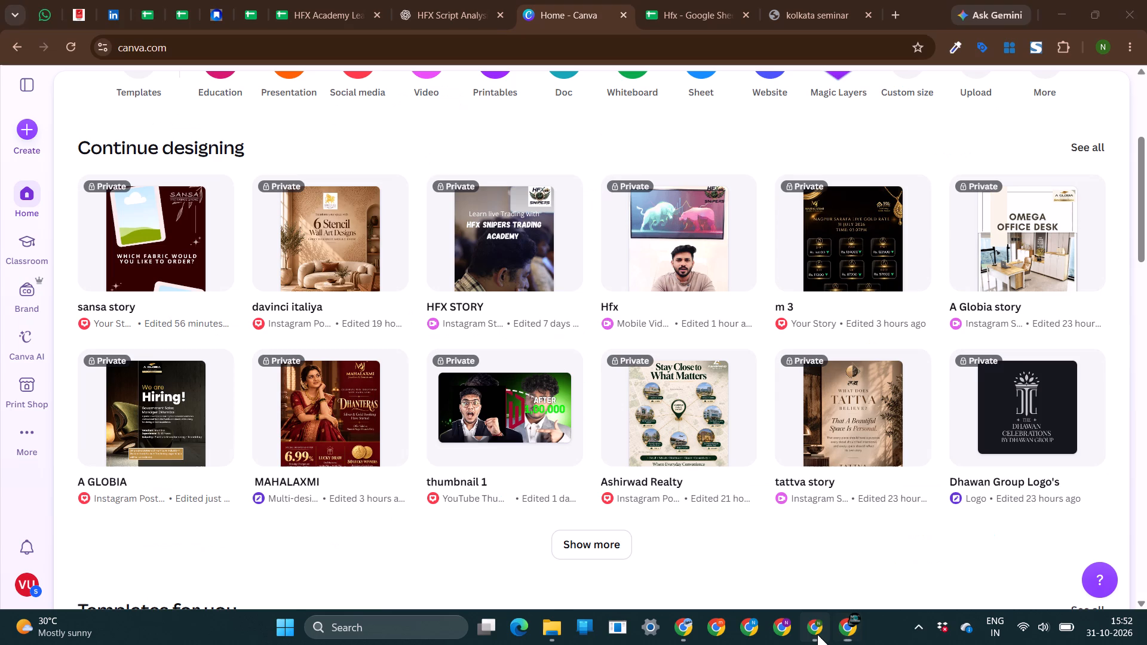
pyautogui.click(618, 10)
# Look through the content rows of the Final oct month sheet in the Hfx spreadsheet.
pyautogui.click(420, 297)
pyautogui.scroll(3, 420, 297)
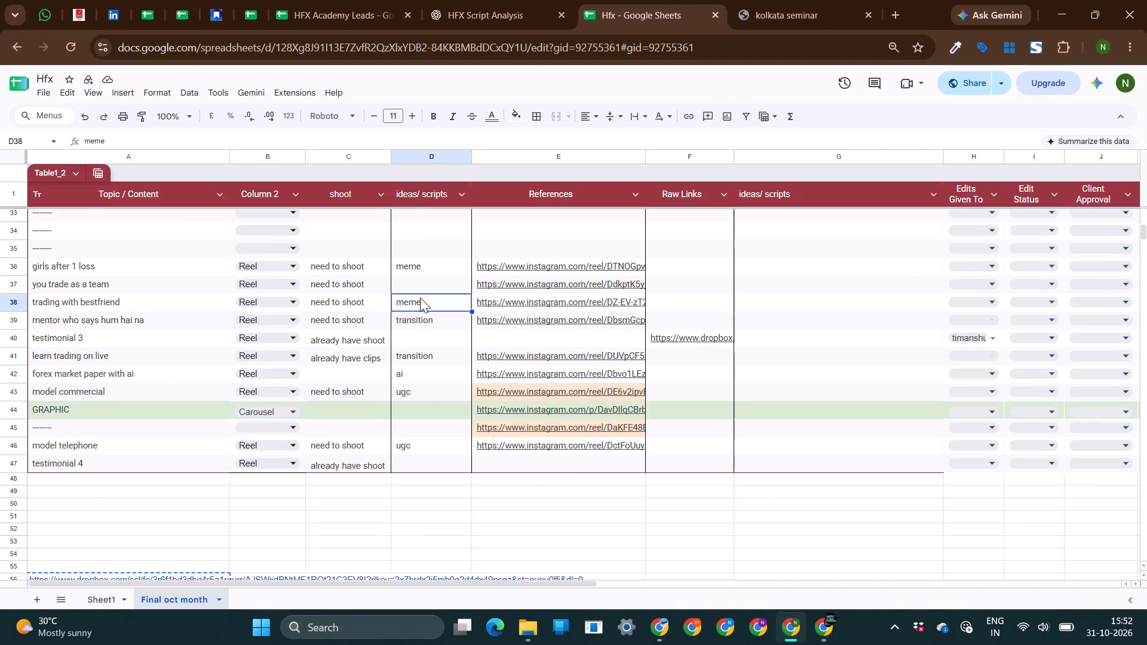
pyautogui.scroll(5, 420, 297)
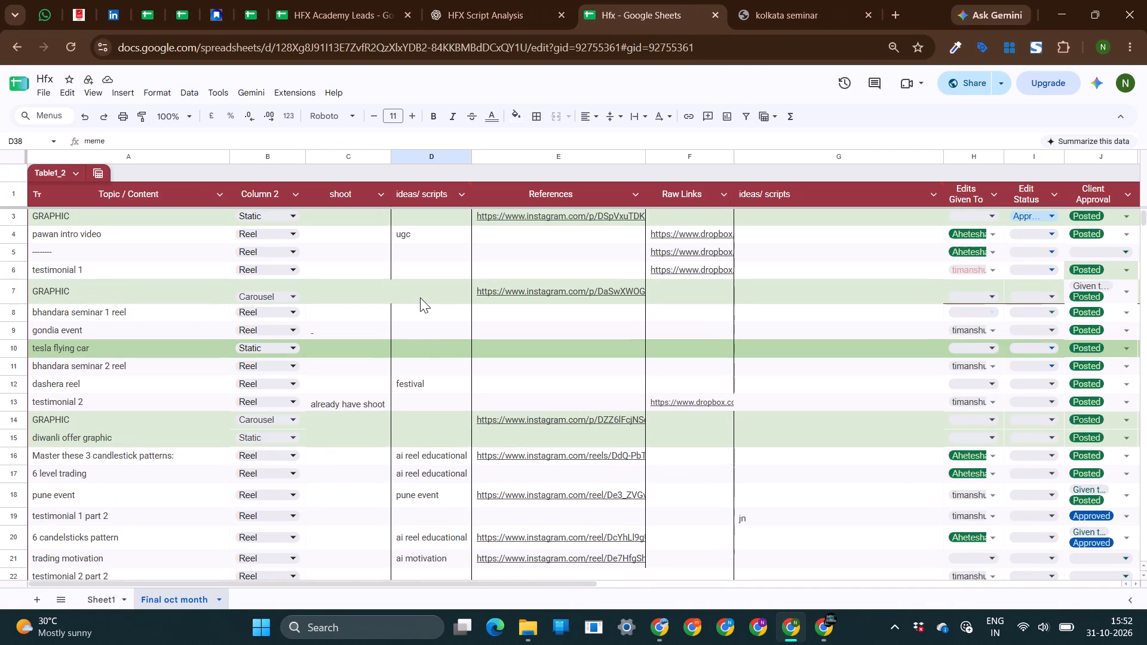
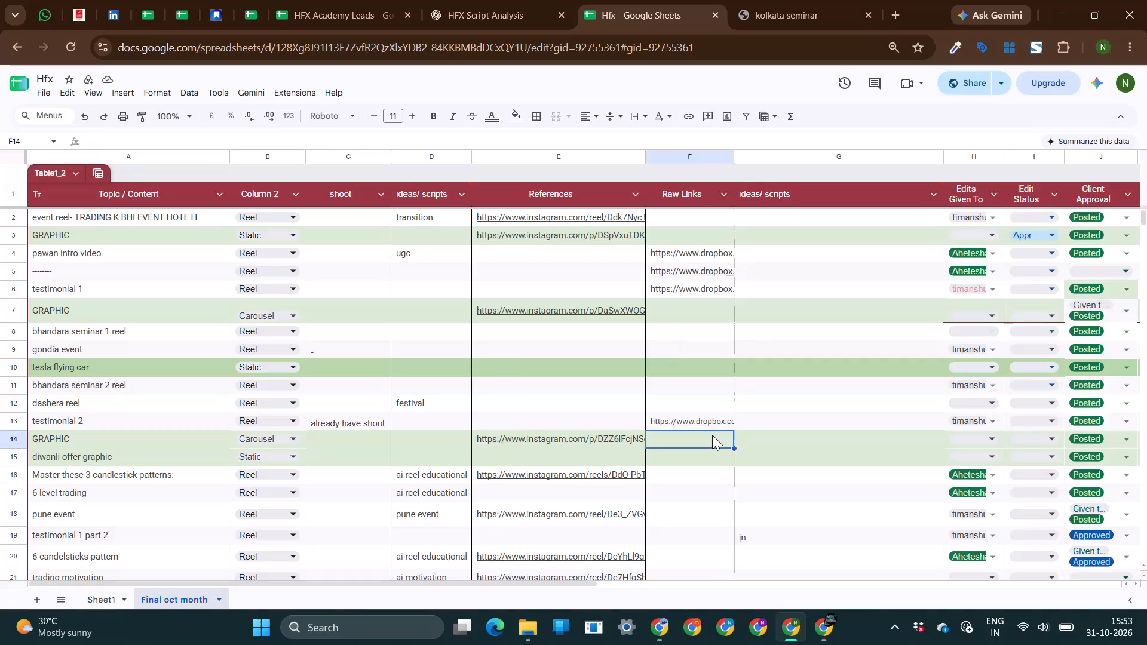
# Look at the HFX Snipers Kolkata seminar landing page and return to the Hfx spreadsheet.
pyautogui.click(783, 2)
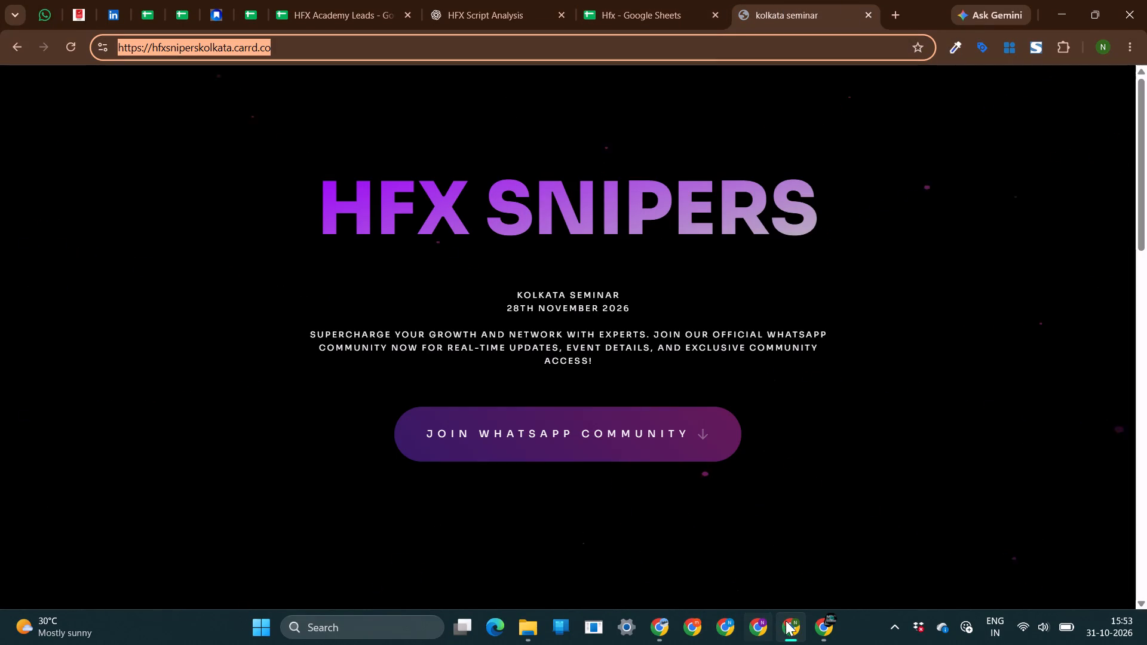
pyautogui.click(816, 630)
pyautogui.click(788, 638)
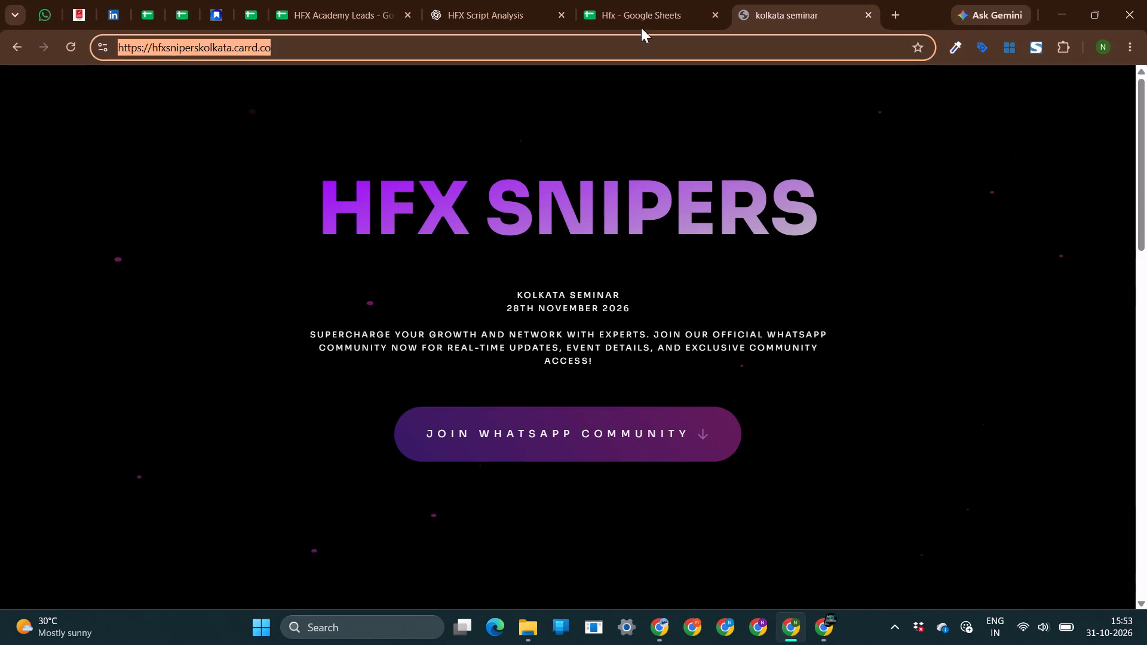
pyautogui.moveTo(731, 1); pyautogui.dragTo(723, 0)
pyautogui.click(635, 1)
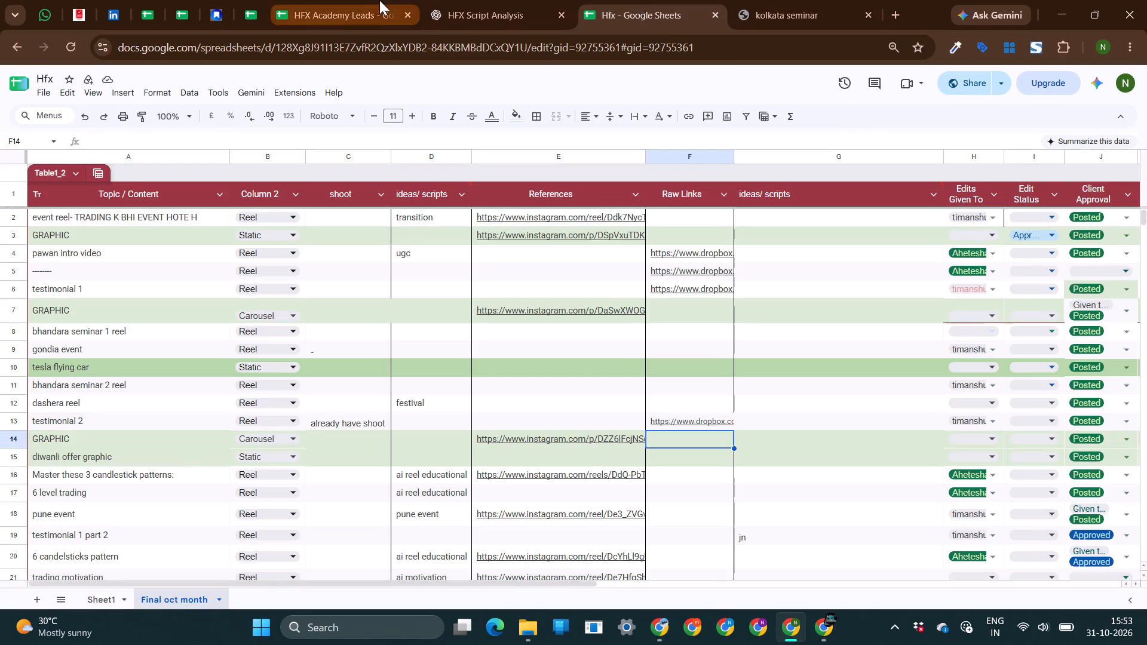
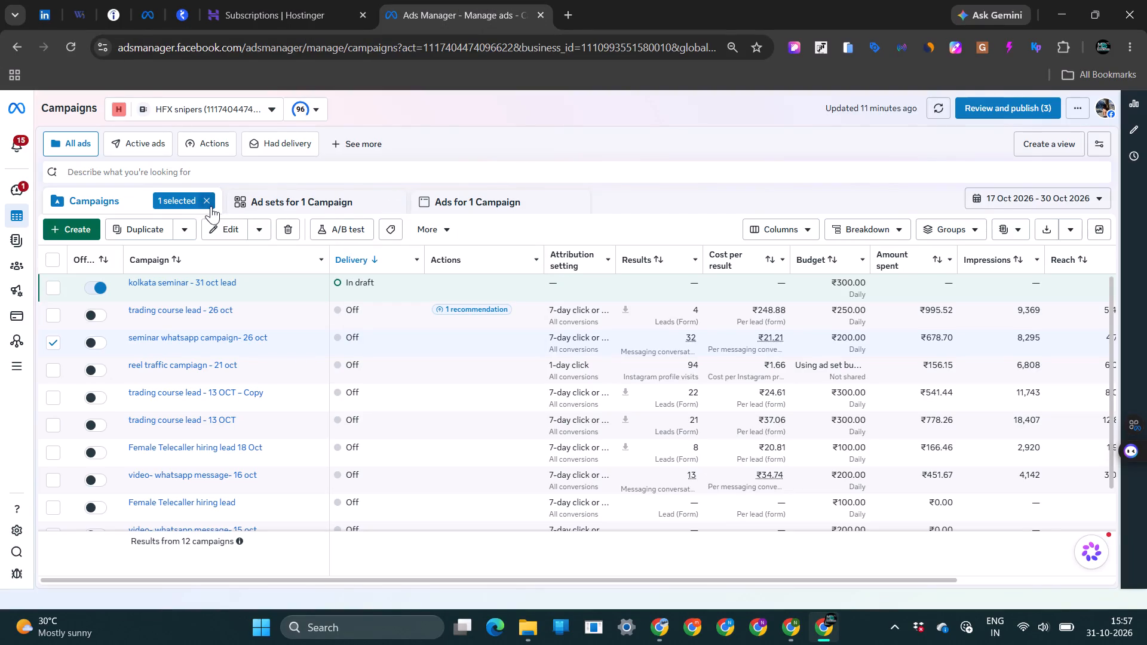
# Switch to the pinned Ads Manager tab showing the HFX snipers campaigns.
pyautogui.click(143, 2)
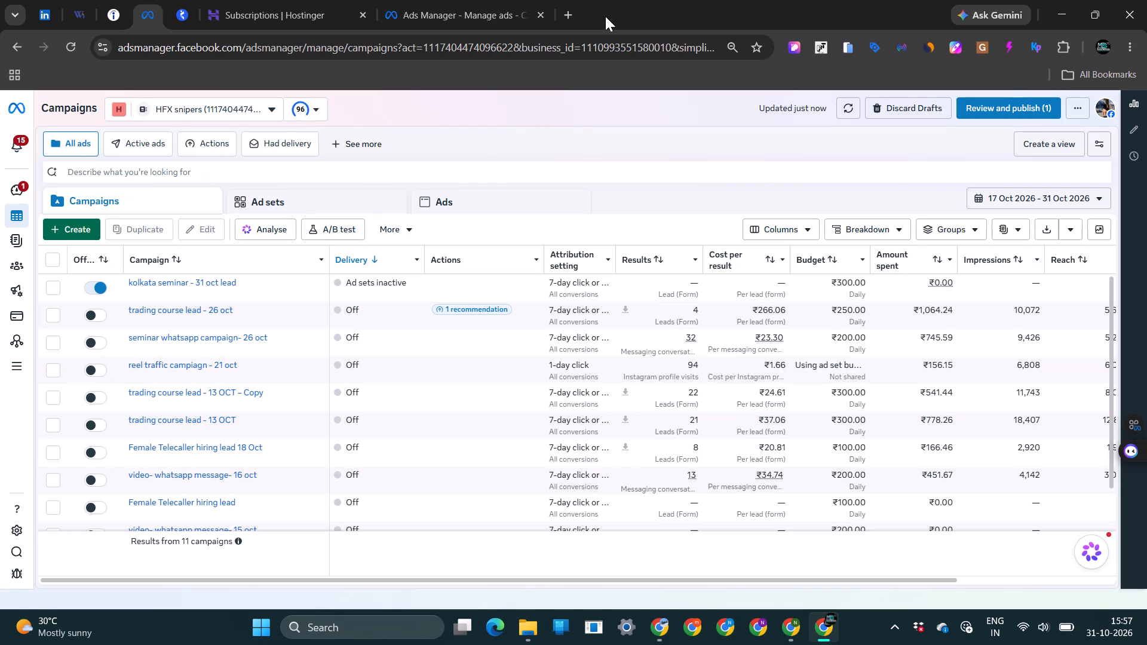
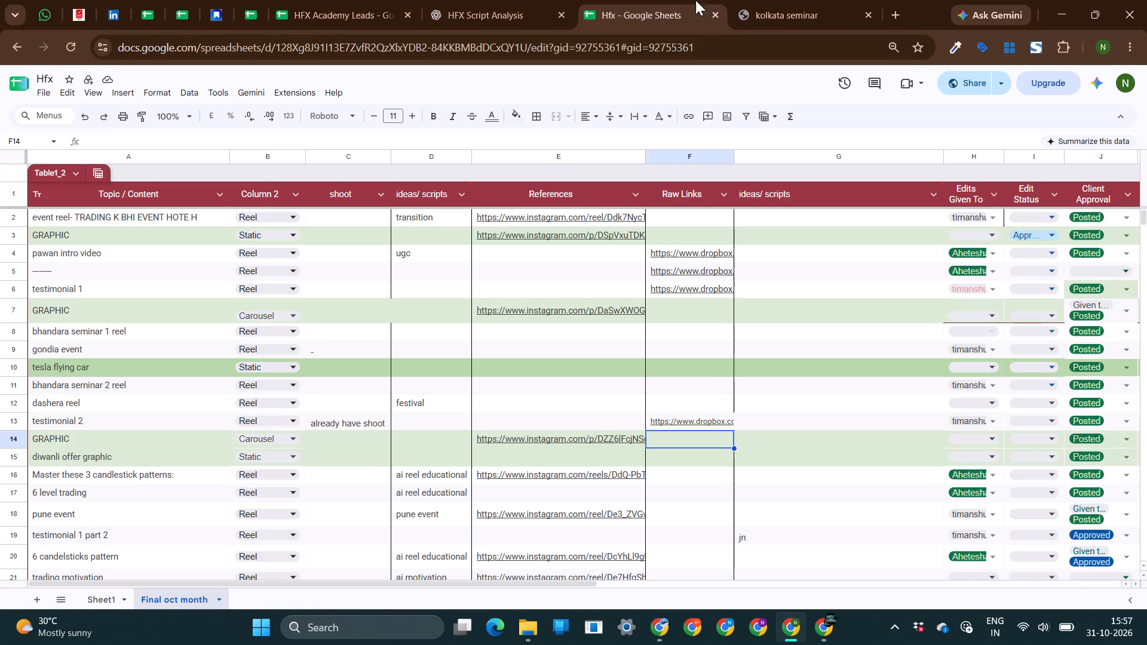
# Bring up the kolkata seminar landing page and close it.
pyautogui.click(766, 3)
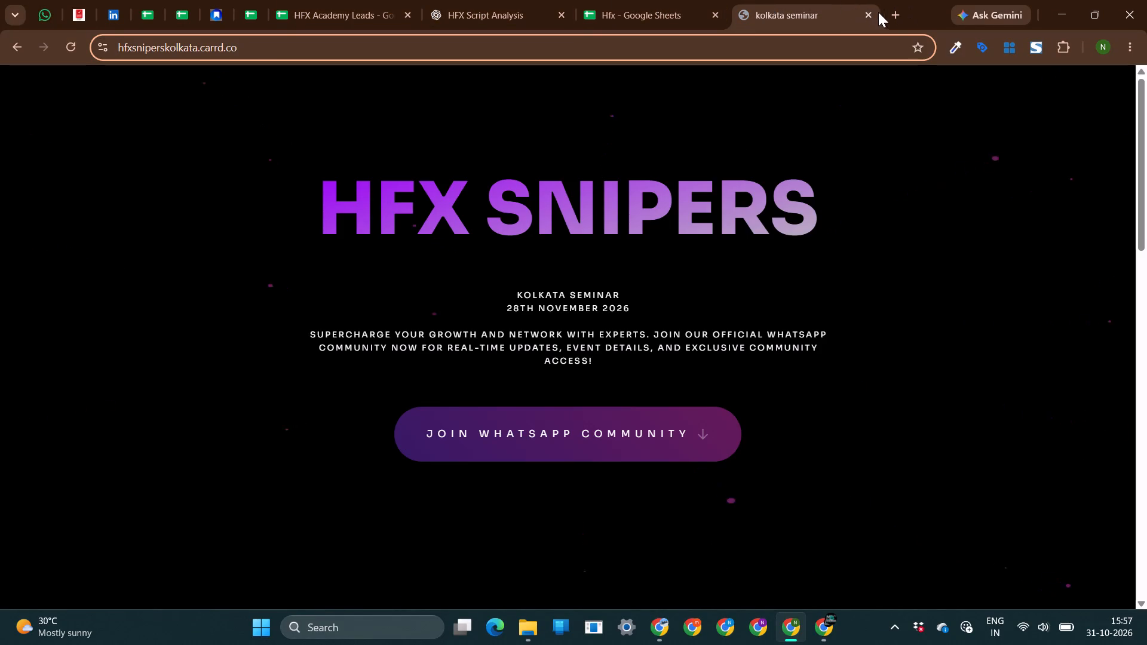
pyautogui.click(869, 16)
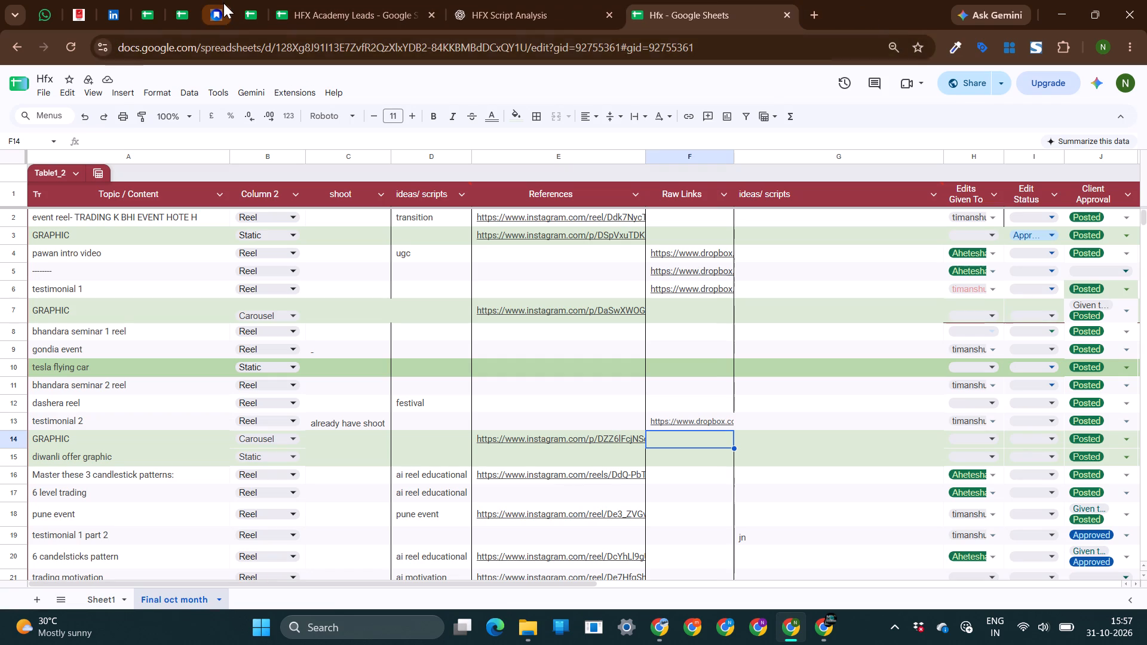
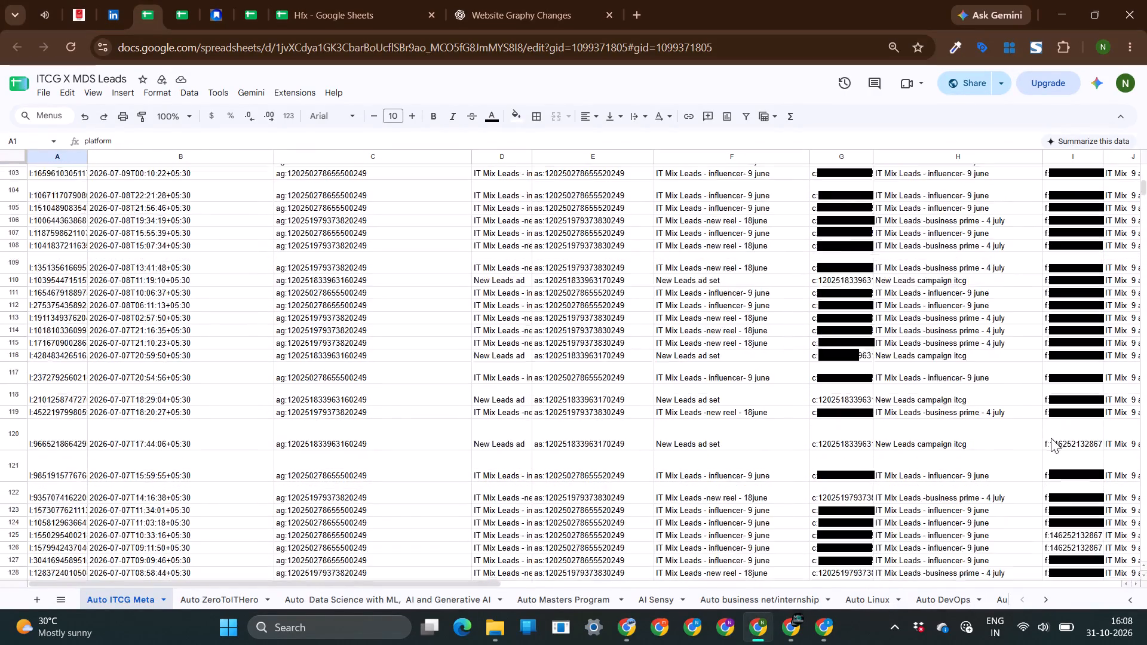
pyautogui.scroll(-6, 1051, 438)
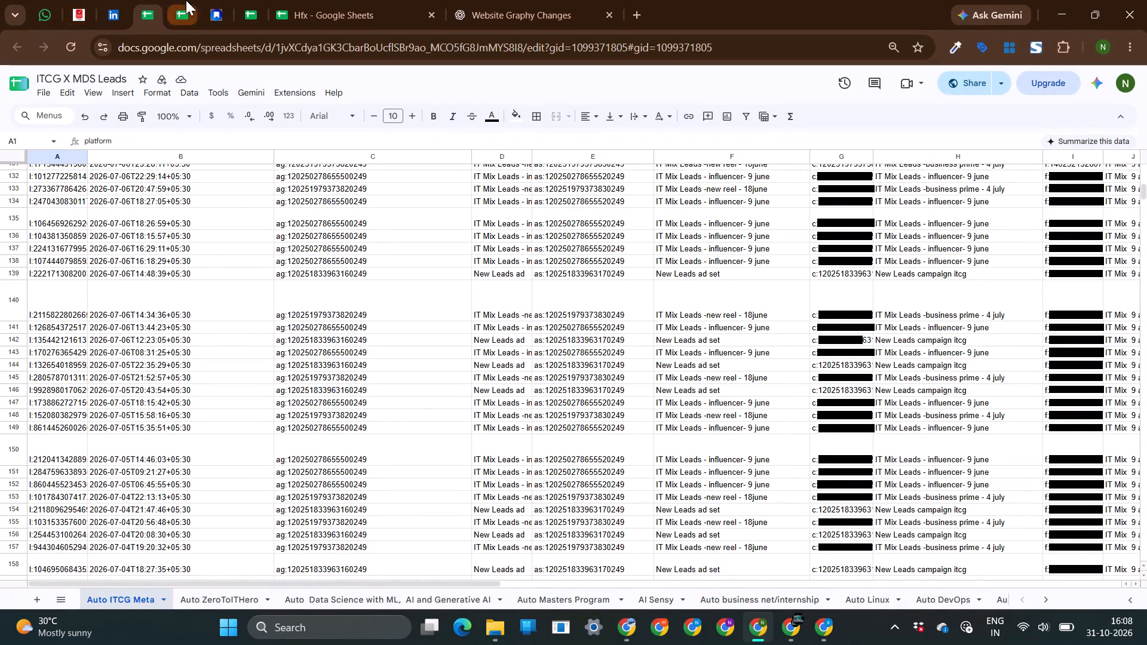
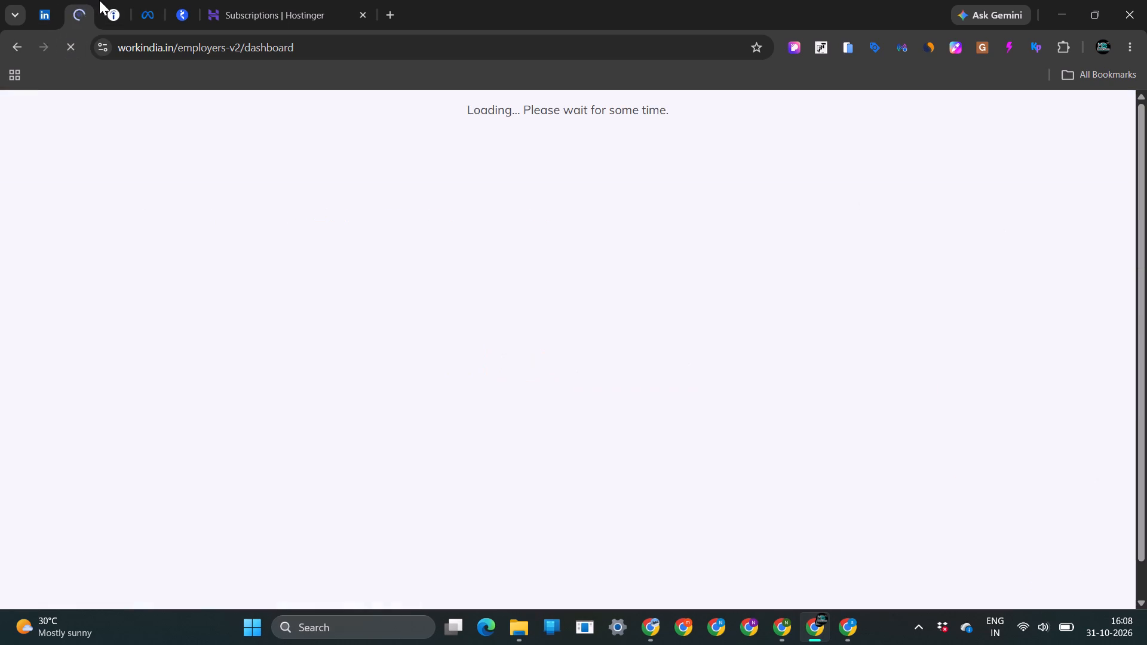
# Review the candidate responses and statuses of the job postings listed on Indeed.
pyautogui.click(99, 0)
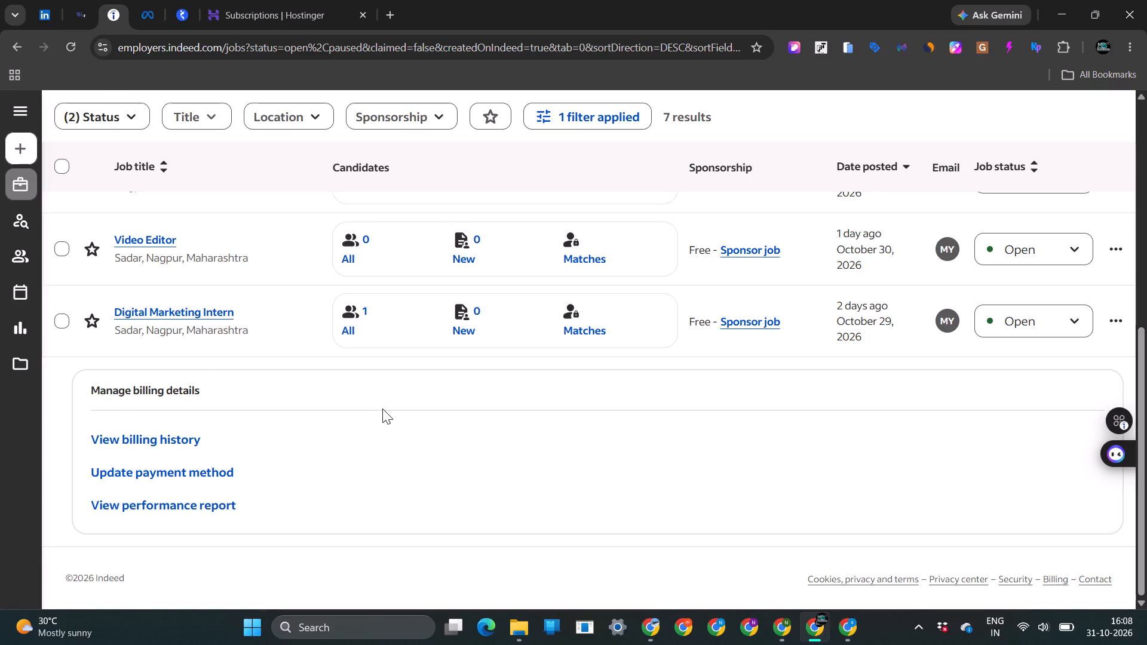
pyautogui.scroll(9, 387, 408)
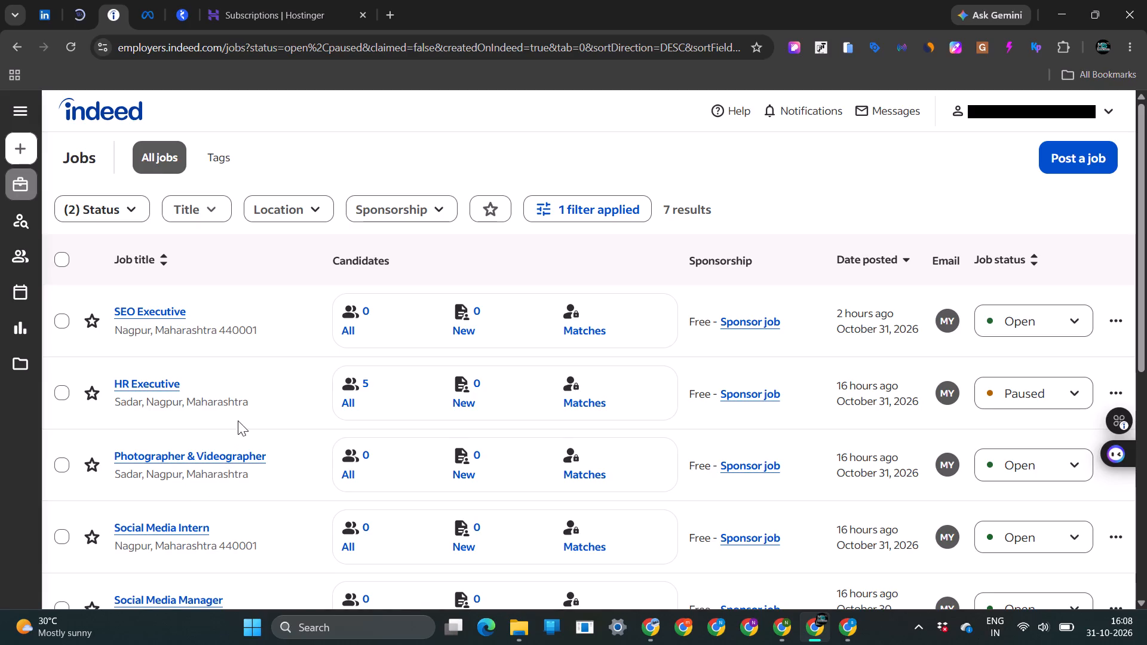
pyautogui.scroll(-7, 435, 440)
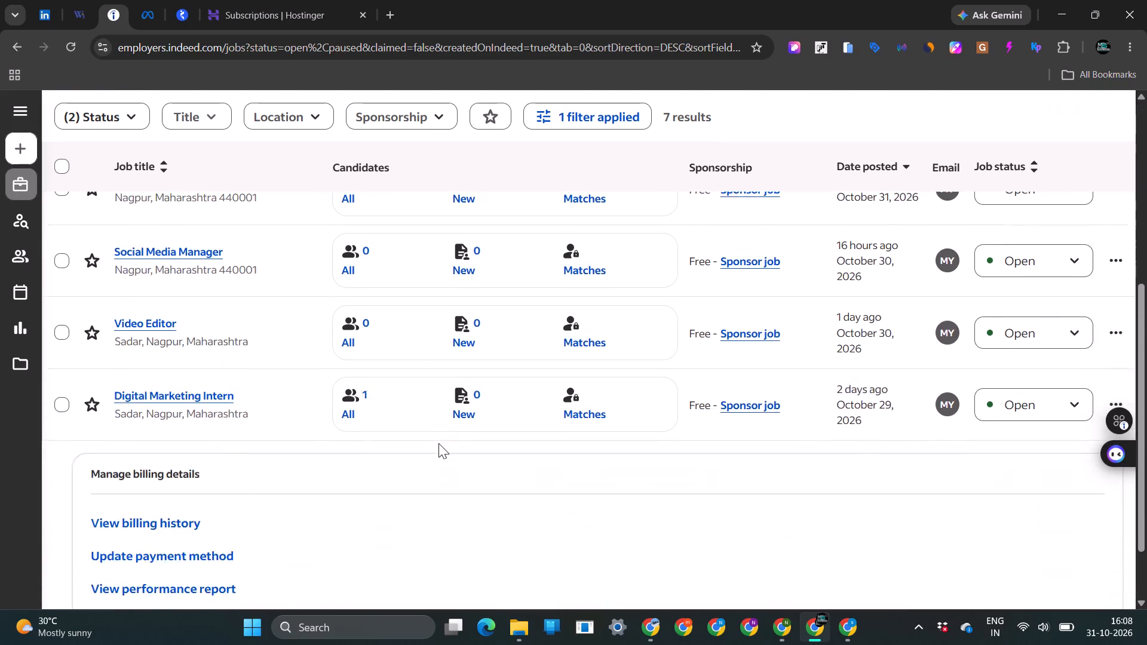
pyautogui.scroll(-4, 438, 443)
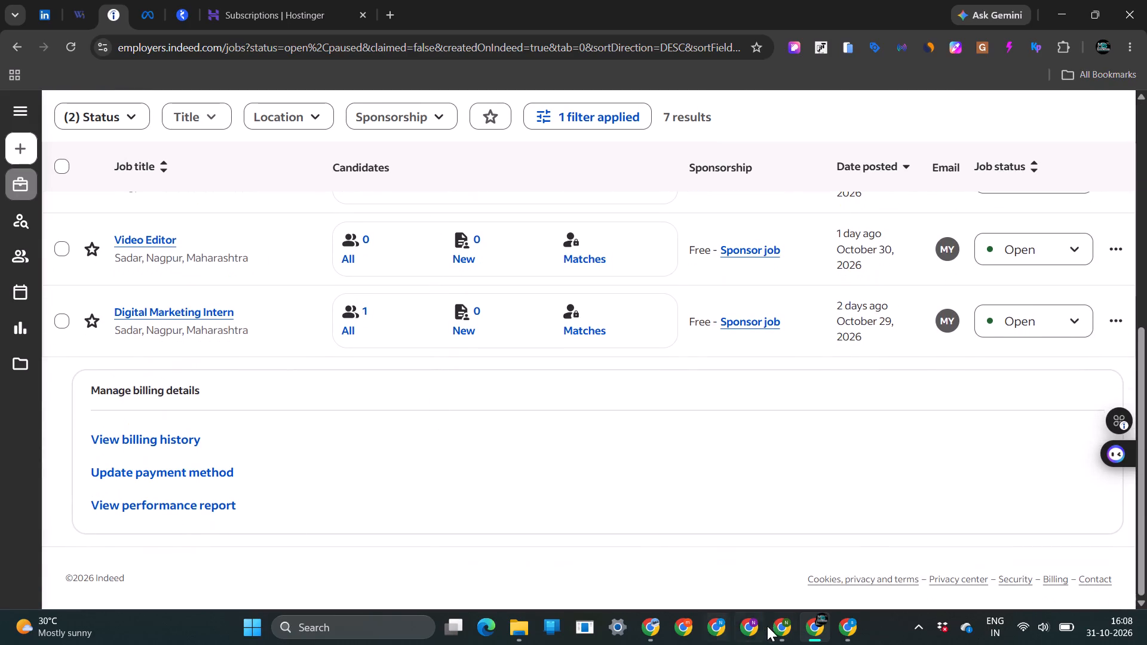